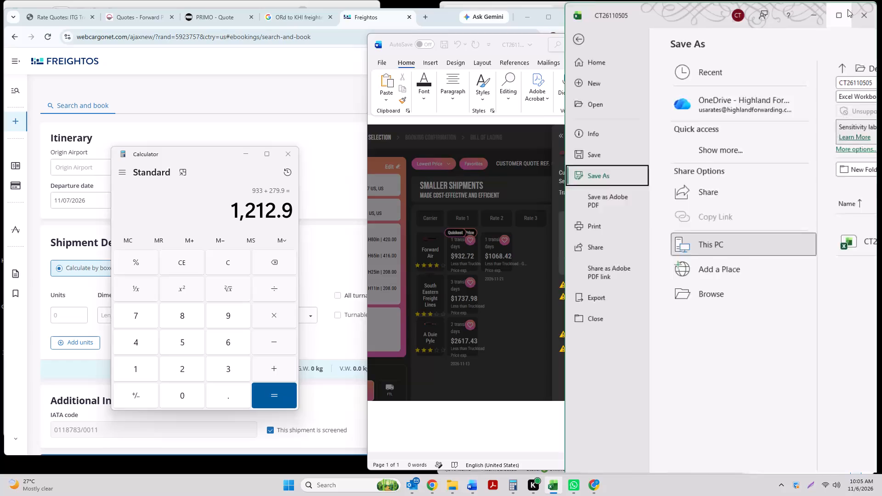
Switch to the Freightos booking form in Chrome and set the itinerary from ORD (Chicago) to KHI (Karachi).
left_click(632, 136)
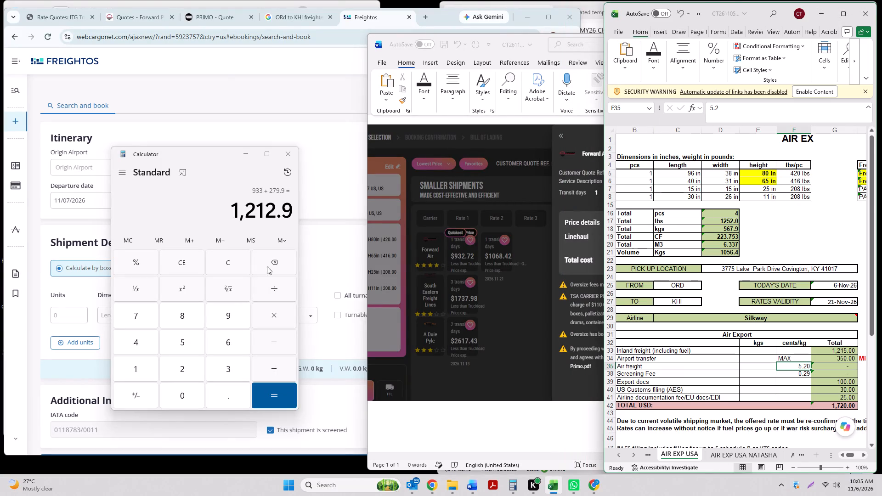
left_click(182, 99)
left_click(71, 167)
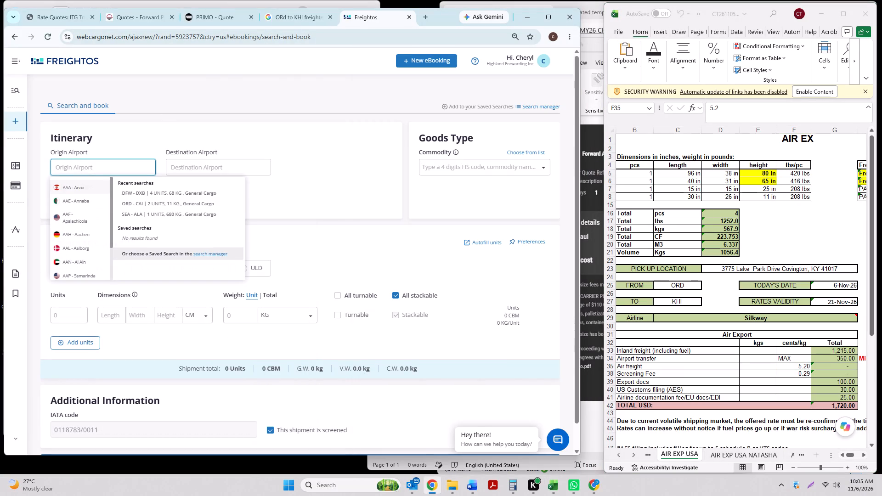
key("o")
key("r")
key("d")
left_click(63, 180)
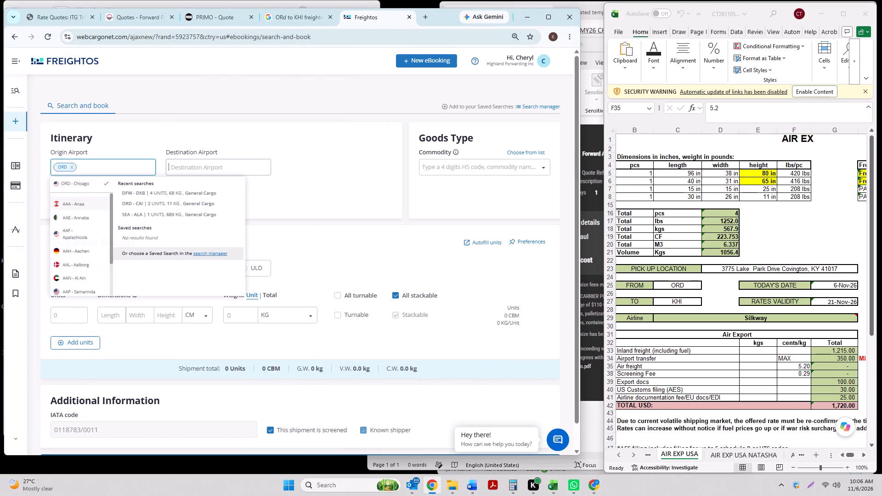
left_click(192, 169)
type("KHI")
key("Return")
key("backslash")
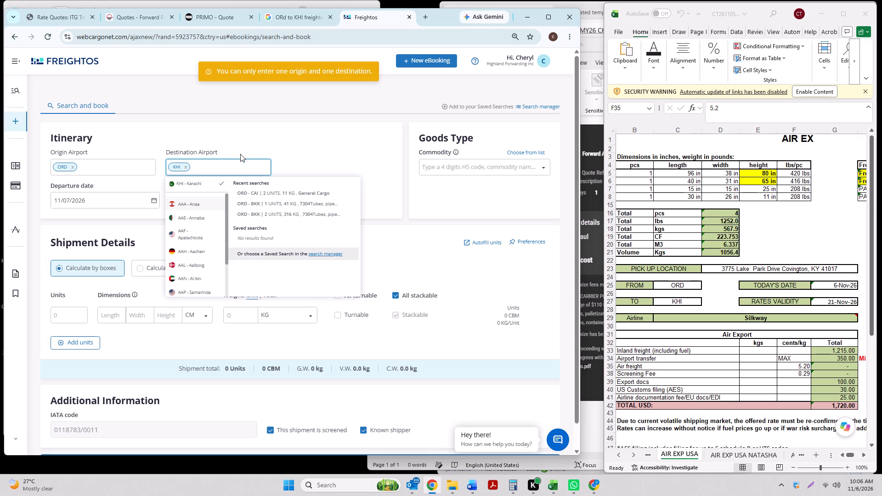
left_click(320, 147)
Set the commodity under goods type to General Cargo.
left_click(445, 153)
left_click(447, 164)
left_click_drag(452, 190, 457, 203)
left_click(459, 205)
Start the first shipment line with 1 unit and set its dimension unit to IN.
scroll(108, 240, "down", 2)
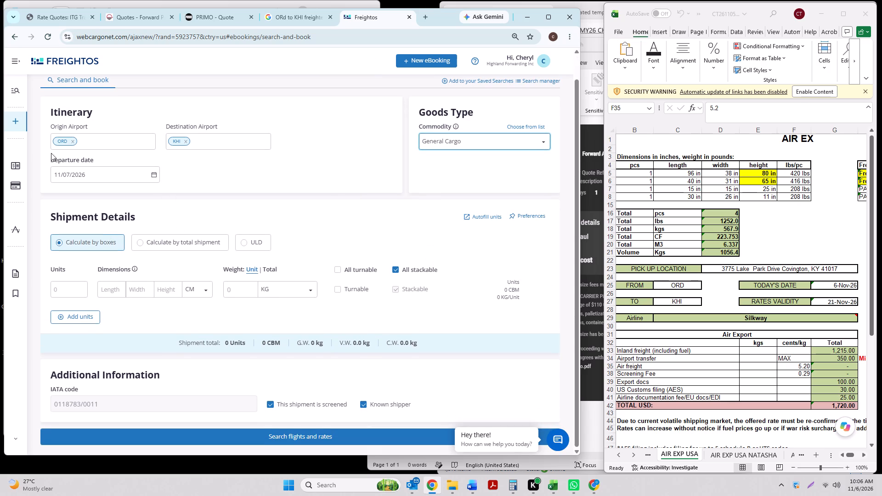
left_click(72, 285)
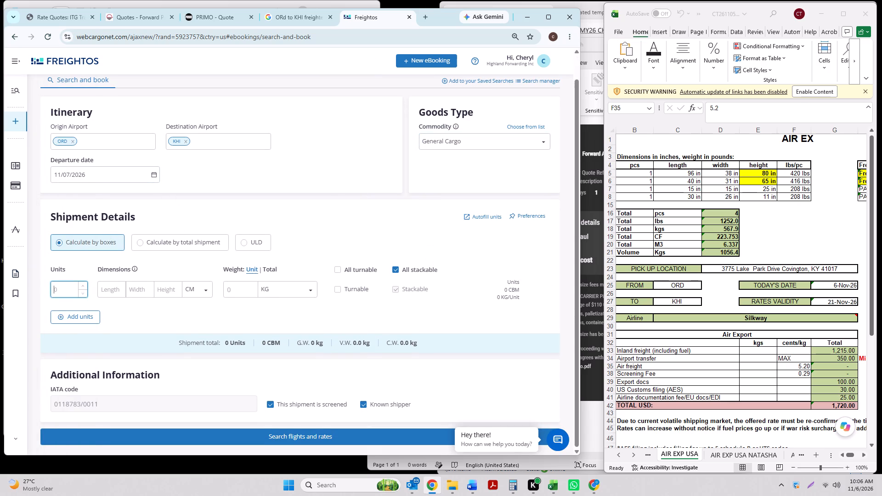
key("1")
key("Tab")
left_click(190, 295)
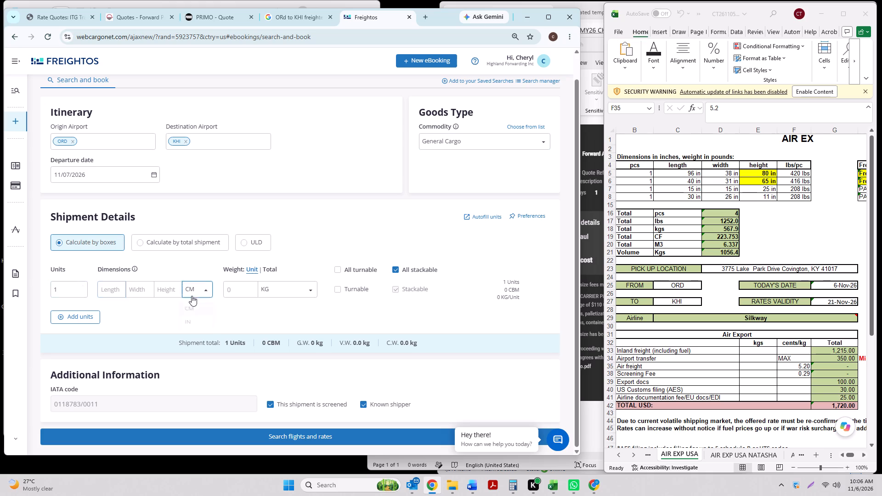
left_click_drag(194, 313, 194, 326)
left_click(194, 326)
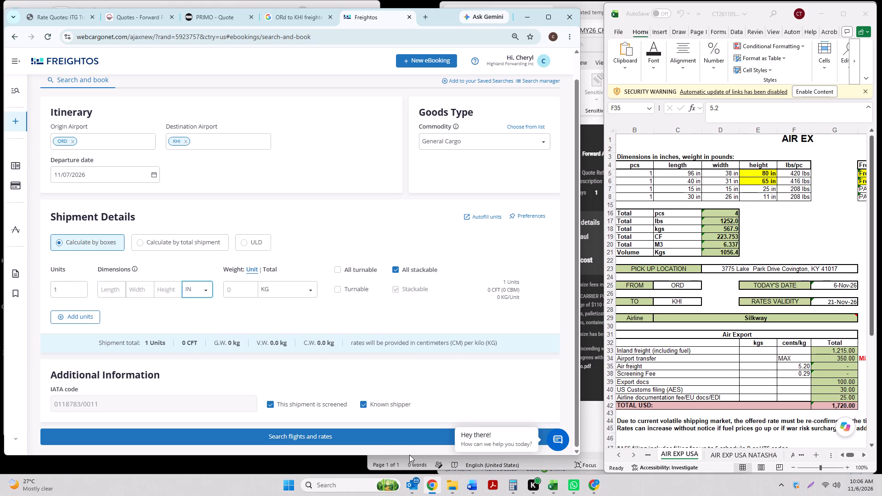
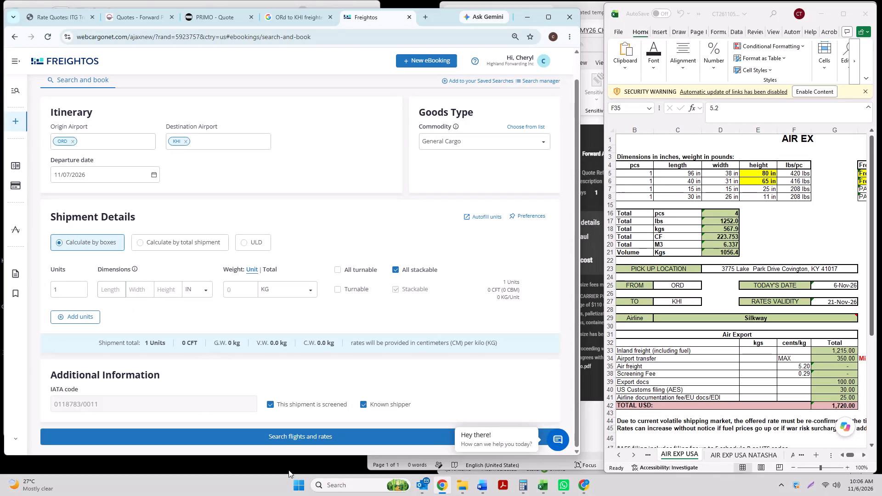
Convert 420 pounds to kilograms in Calculator and enter 191 kg as the first shipment line's unit weight in Freightos.
left_click(517, 483)
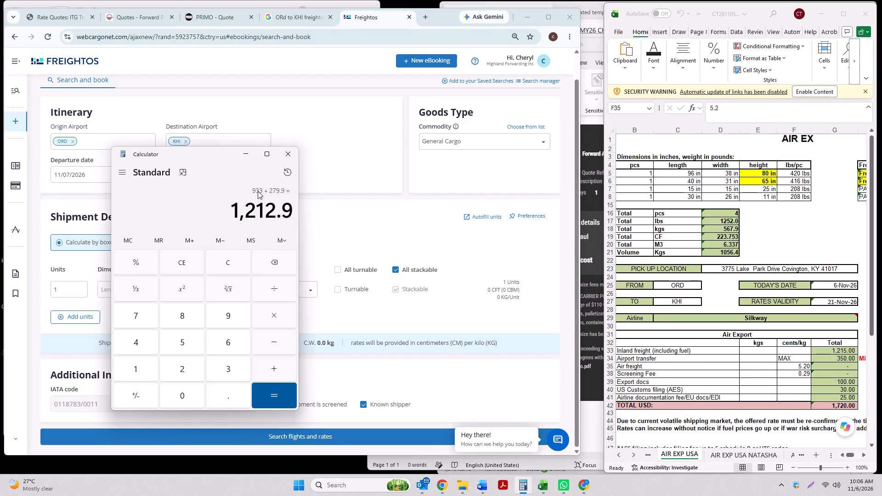
left_click(136, 177)
left_click(124, 171)
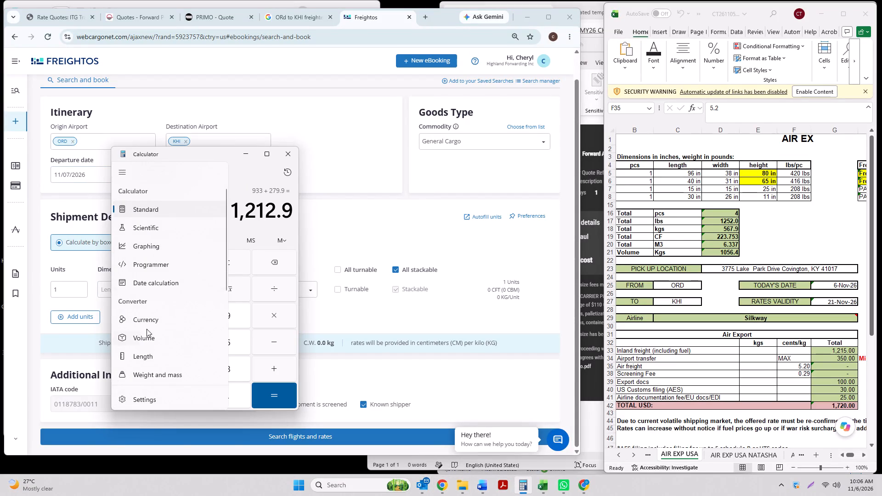
left_click(148, 358)
left_click_drag(209, 157, 369, 173)
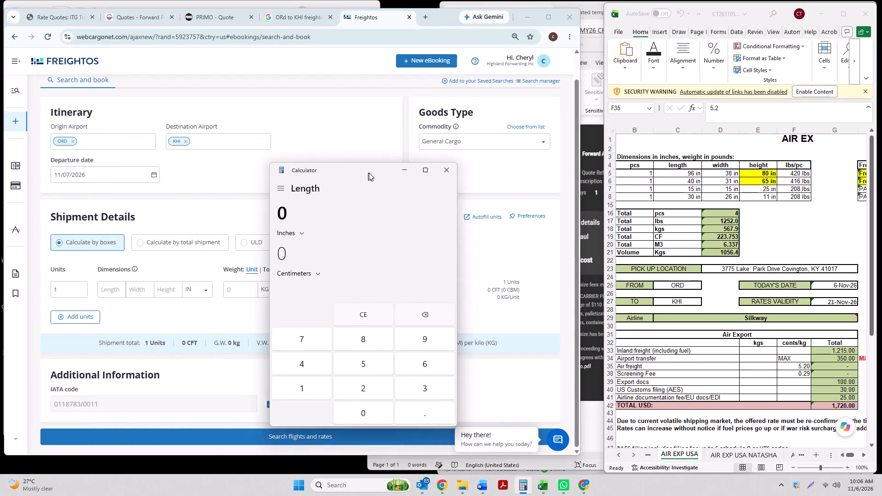
left_click_drag(369, 173, 405, 170)
left_click(314, 185)
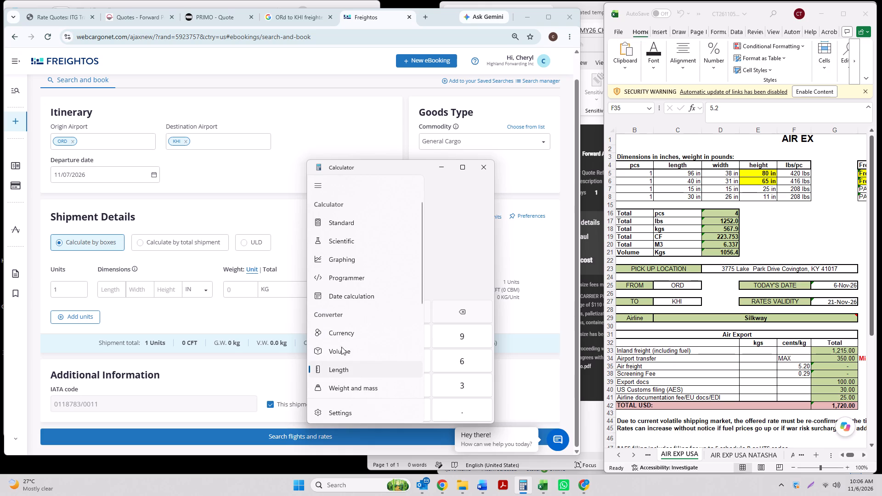
left_click(338, 386)
left_click(329, 206)
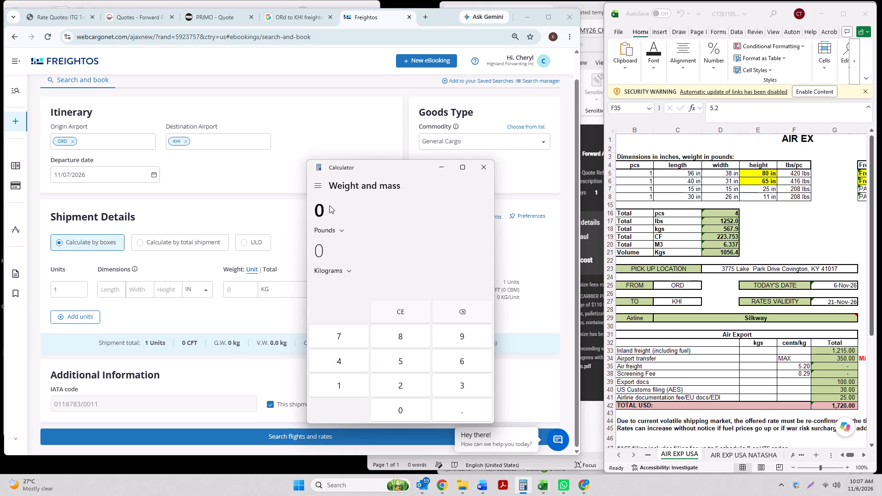
type("420")
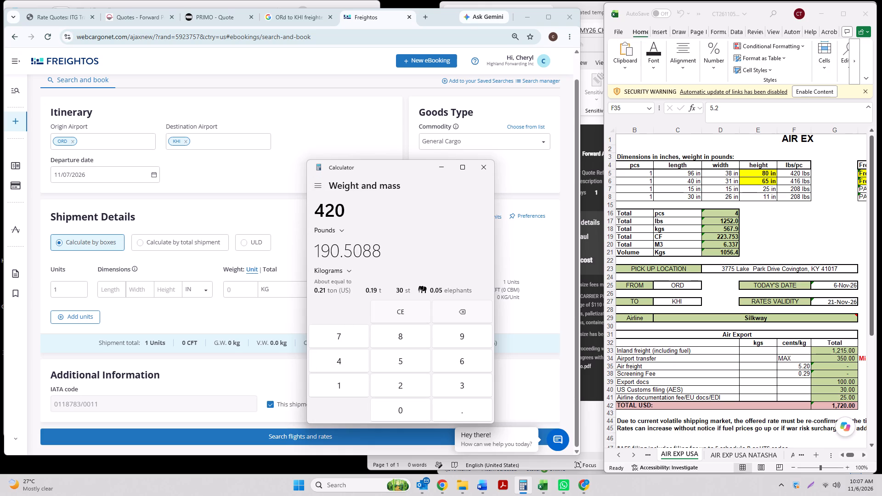
left_click(254, 296)
type("191")
Set the first shipment line's dimensions to 96 × 38 × 80 IN.
left_click(119, 289)
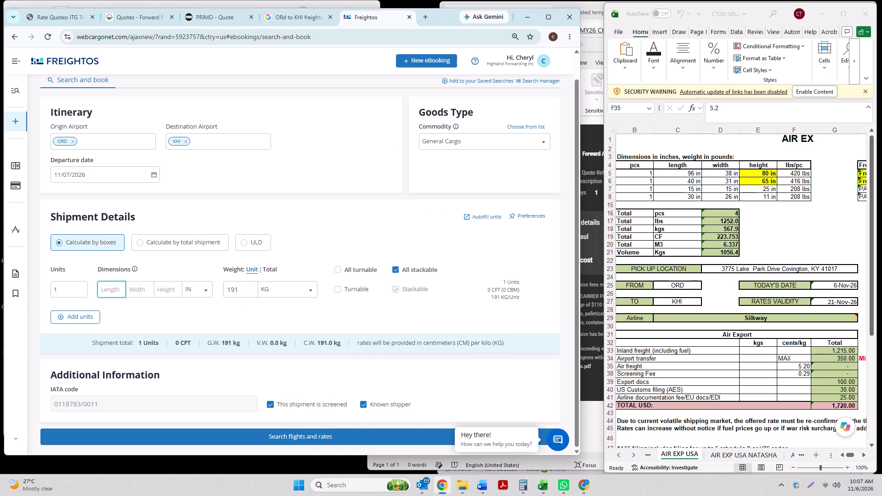
type("96")
key("Tab")
type("38")
key("Tab")
type("80")
key("Tab")
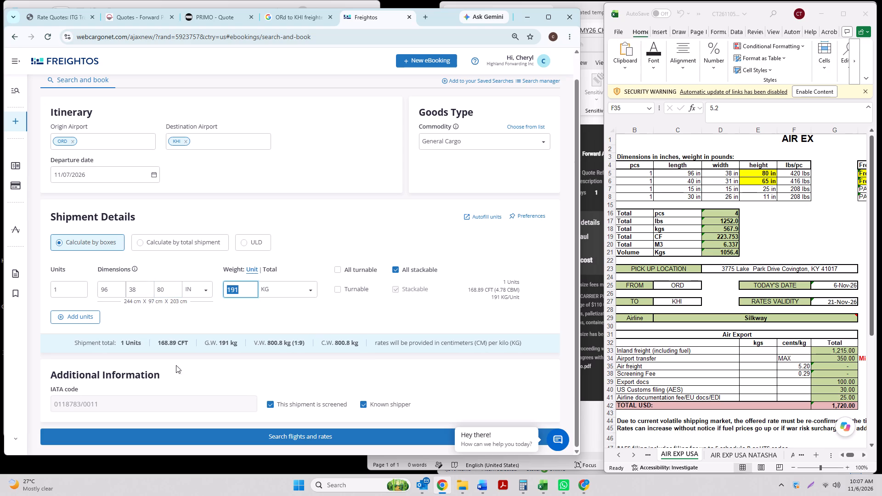
Add a second shipment line with 1 unit measuring 40 × 31 × 65 IN.
left_click(73, 316)
left_click(68, 317)
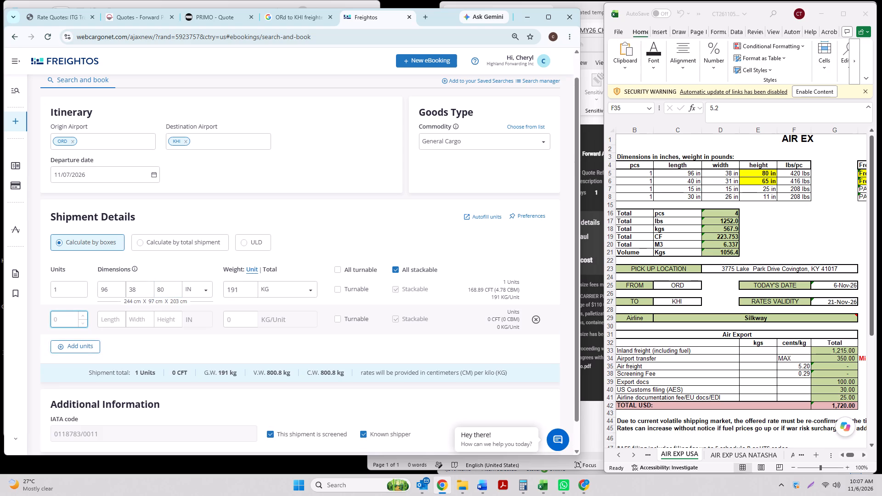
key("1")
key("Tab")
type("40")
key("Tab")
type("31")
key("Tab")
type("65")
key("Tab")
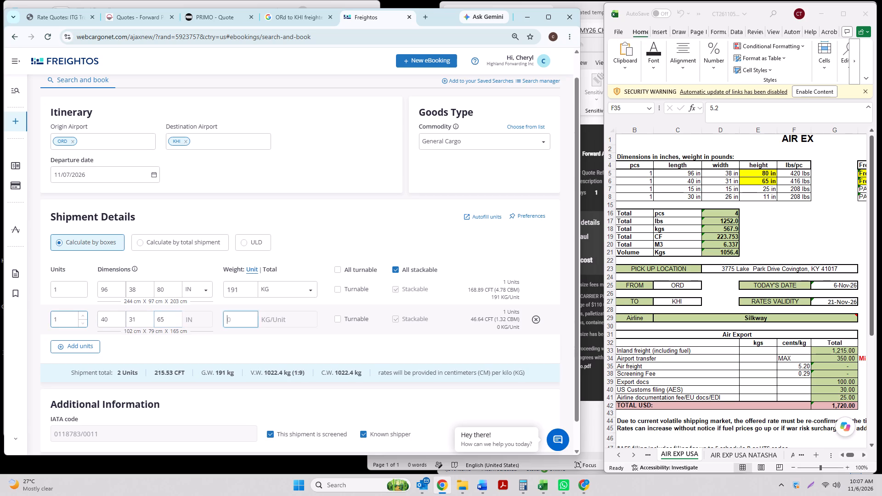
key("Tab")
Convert 416 pounds to kilograms in Calculator and enter 189 kg as the second line's unit weight.
key("alt+Tab")
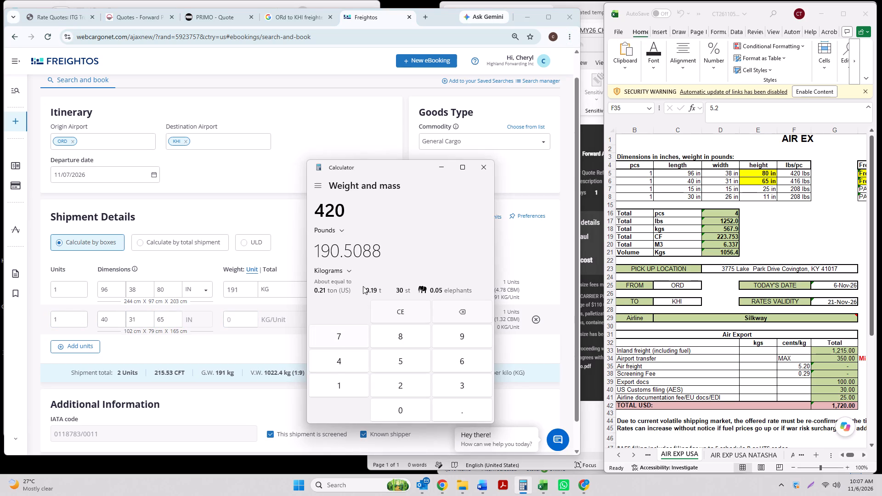
left_click(399, 311)
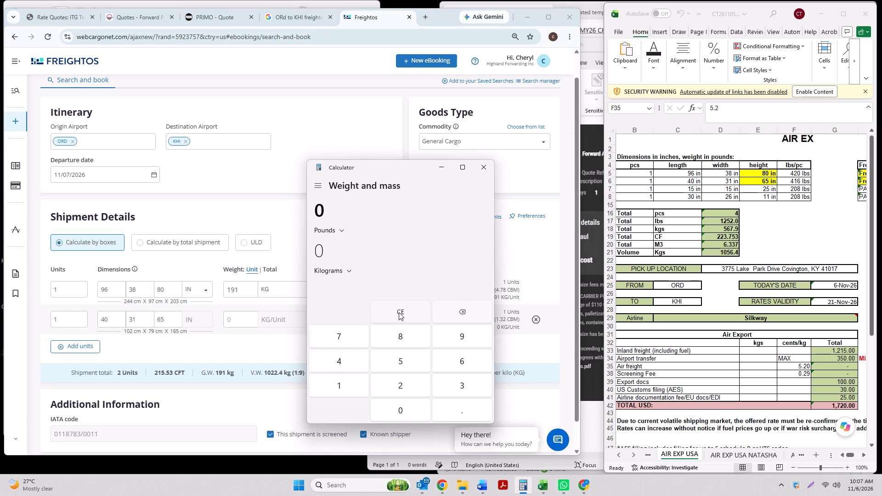
type("416")
left_click(242, 313)
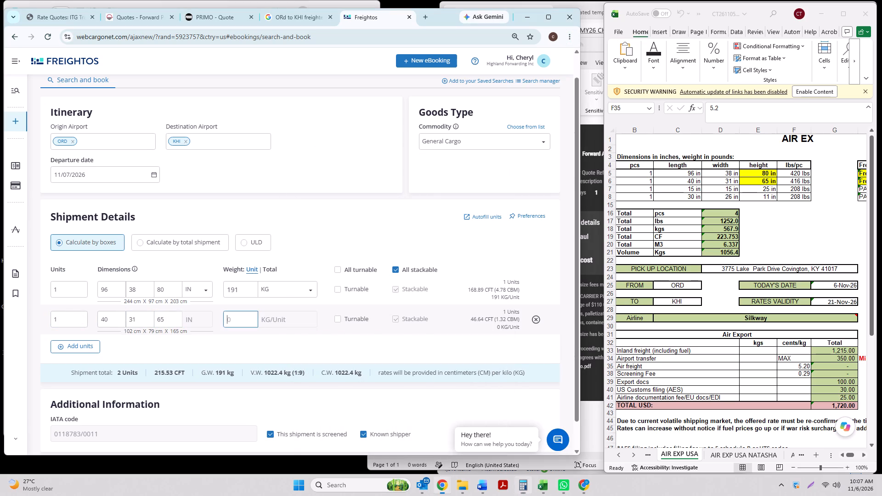
type("189")
key("Tab")
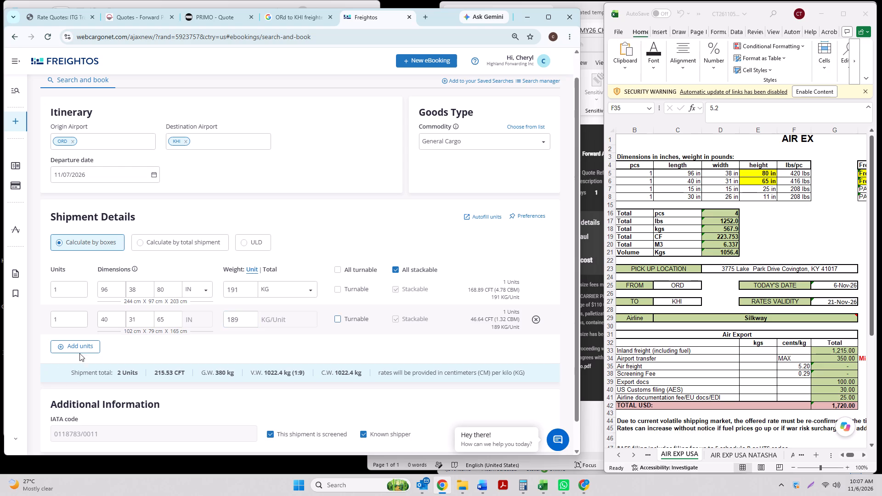
Add a third shipment line with 1 unit measuring 15 × 15 × 25 IN.
left_click(80, 347)
left_click(60, 351)
key("1")
key("Tab")
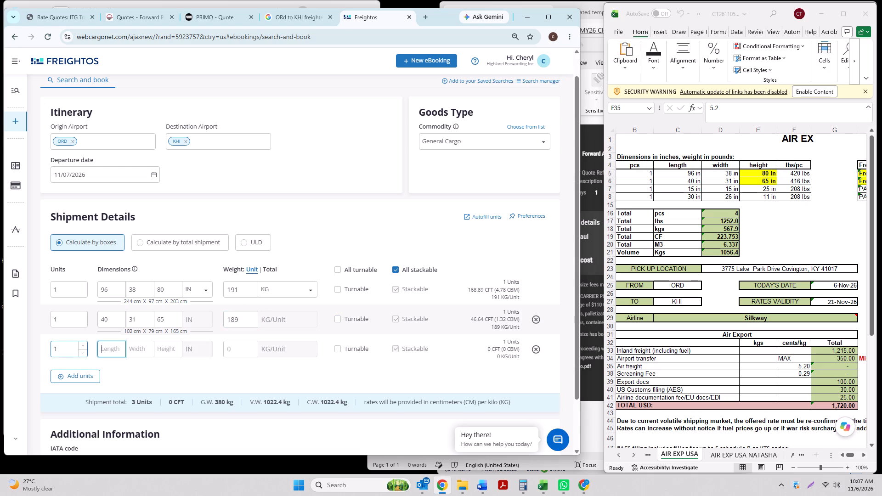
type("15")
key("Tab")
type("15")
key("Tab")
type("25")
key("Tab")
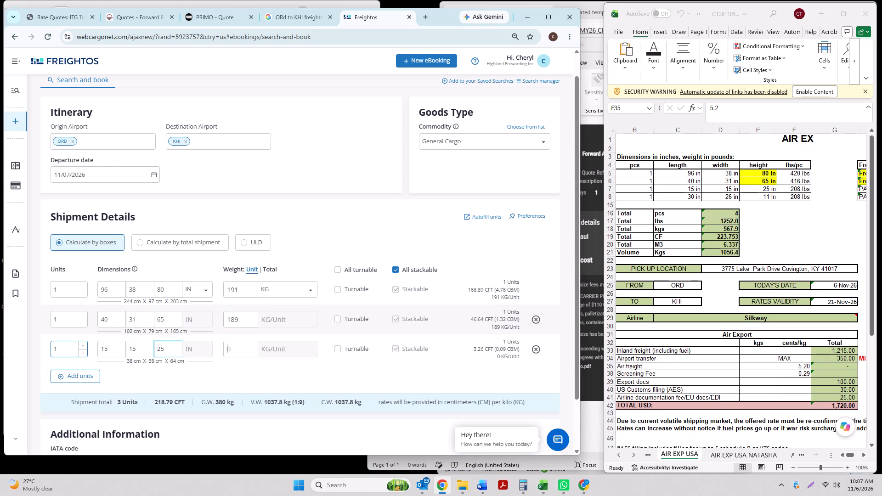
Convert 208 pounds to kilograms in Calculator and enter 95 kg as the third line's unit weight.
key("alt+Tab")
left_click(415, 315)
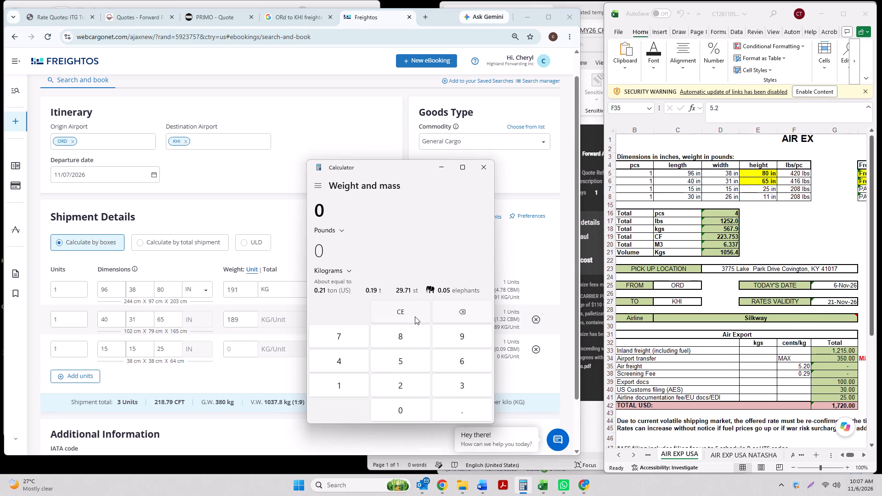
type("208")
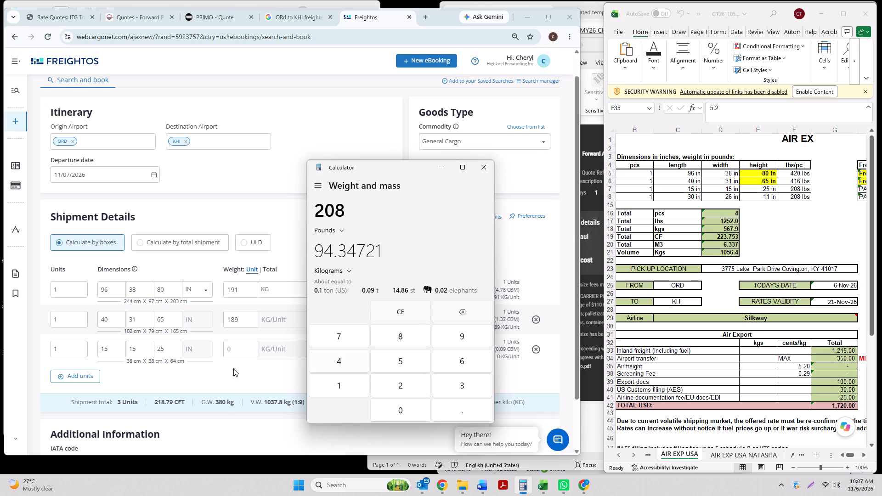
left_click(239, 343)
type("95")
key("Tab")
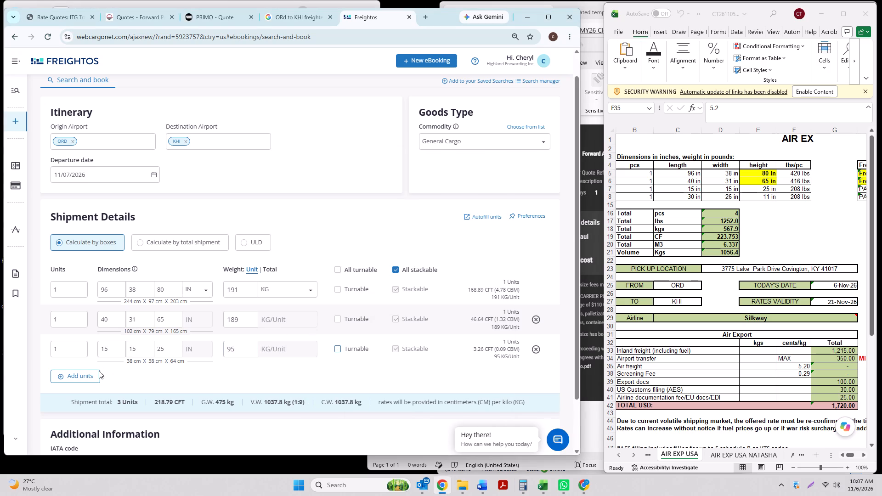
Add a fourth shipment line with 1 unit measuring 30 × 26 × 11 IN.
left_click(79, 372)
left_click(74, 374)
key("1")
key("Tab")
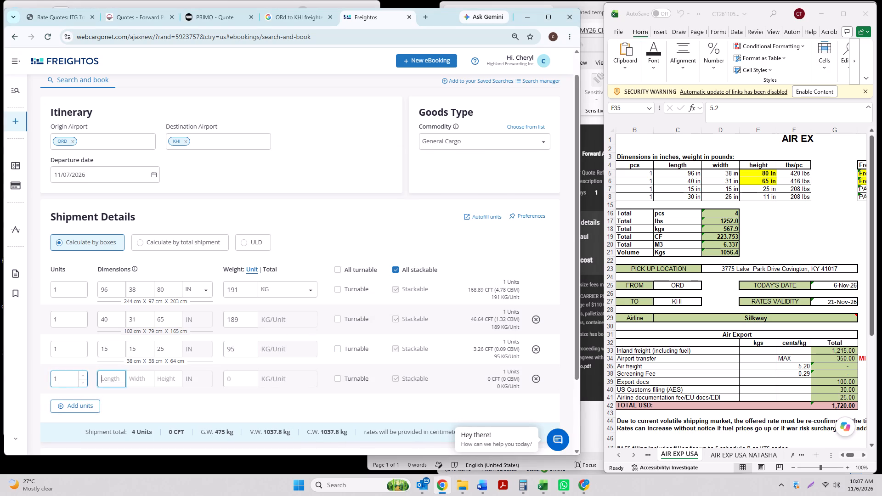
left_click(109, 381)
type("30")
key("Tab")
key("1")
key("BackSpace")
type("26")
key("Tab")
type("11")
key("Tab")
Check the 208-pound conversion in Calculator again and enter 95 kg as the fourth line's unit weight.
key("alt+Tab")
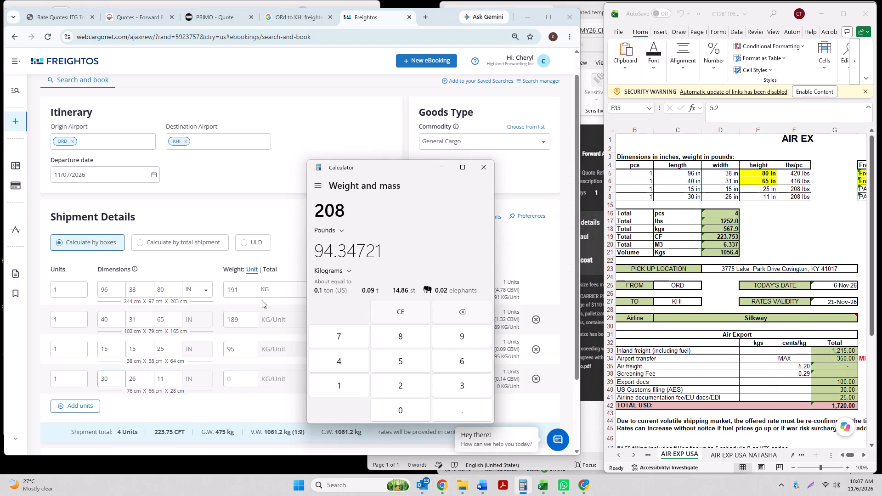
left_click_drag(227, 396, 231, 388)
left_click(236, 382)
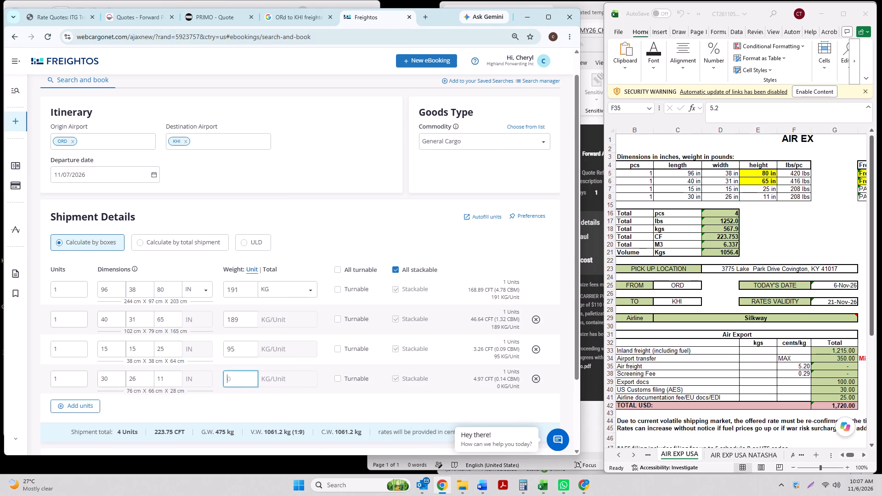
type("95")
key("Tab")
Run the flight and rate search for the four-line shipment and dismiss the mixed-units notice.
scroll(262, 370, "down", 3)
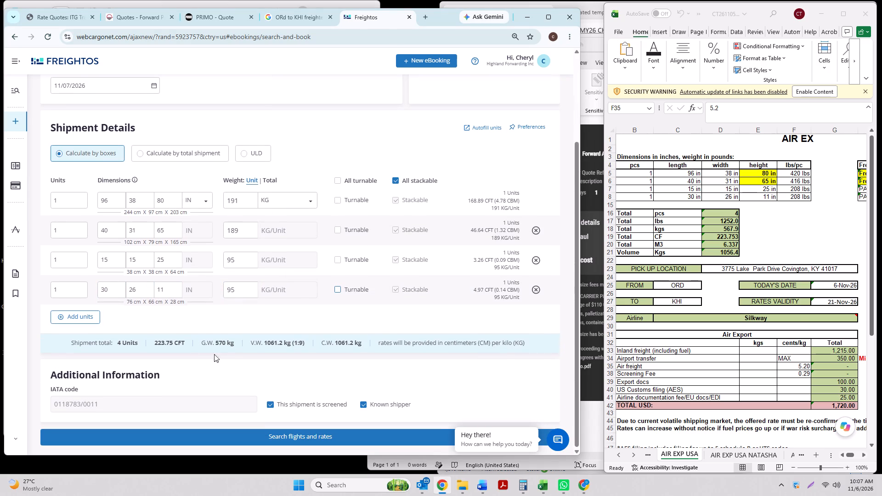
left_click(272, 314)
key("Tab")
left_click(248, 317)
scroll(388, 393, "down", 1)
left_click(293, 401)
left_click(298, 434)
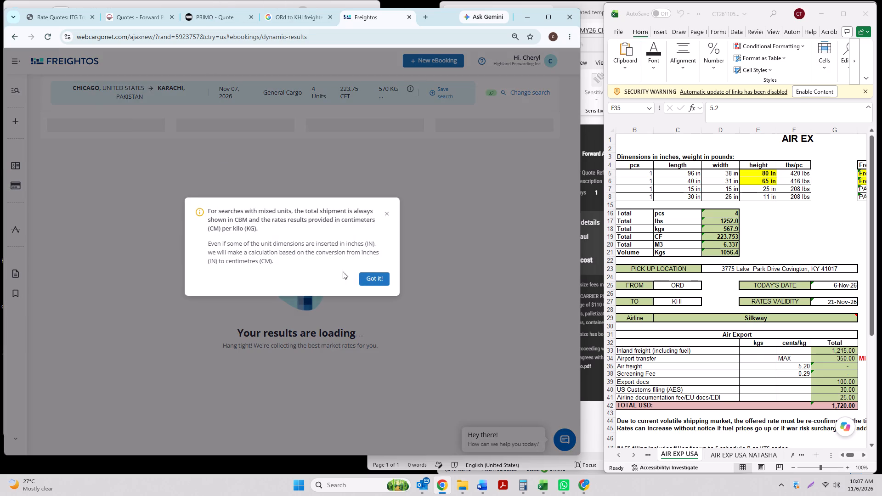
left_click(364, 279)
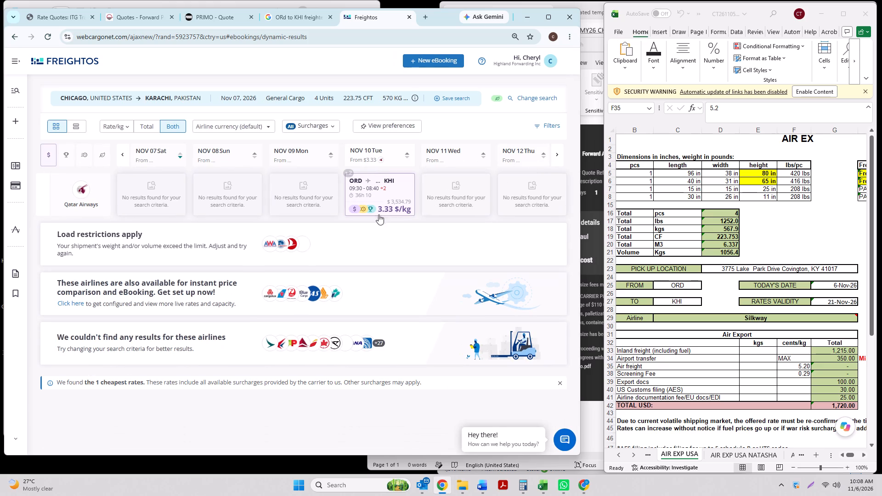
Open the Qatar Airways ORD–DOH–KHI offer for 10 Nov on its review page and expand the surcharge details.
left_click(386, 182)
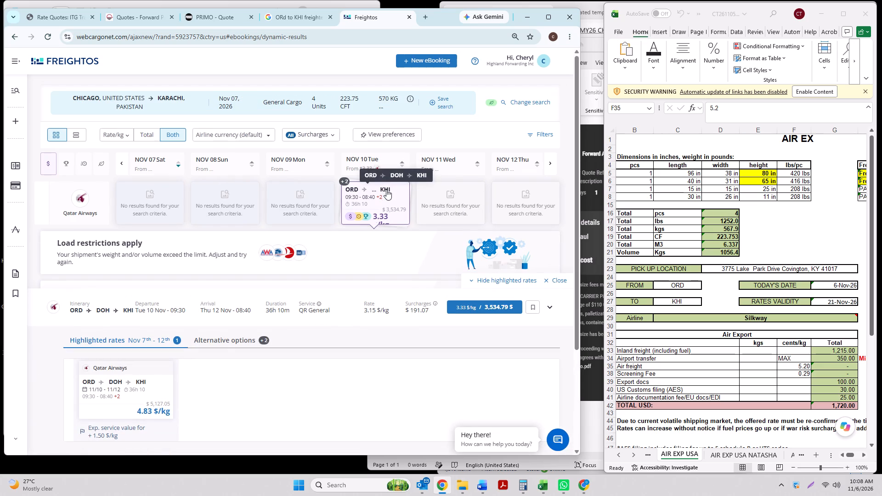
left_click(385, 197)
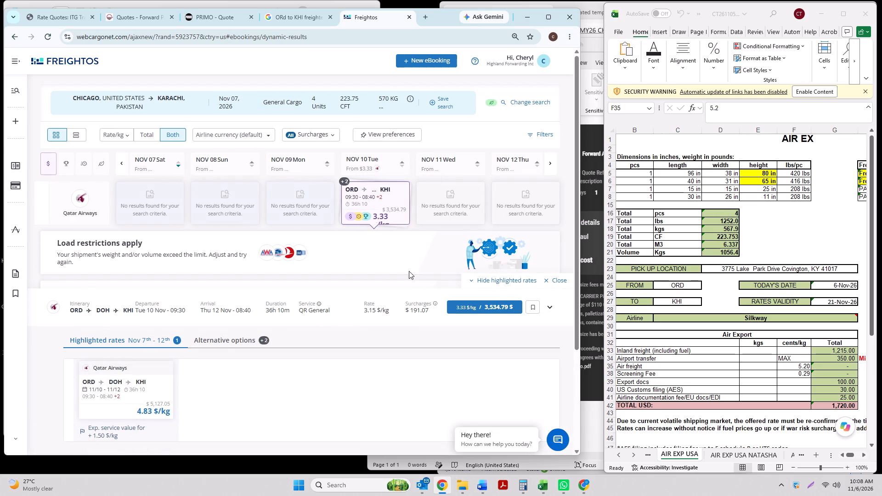
left_click(490, 303)
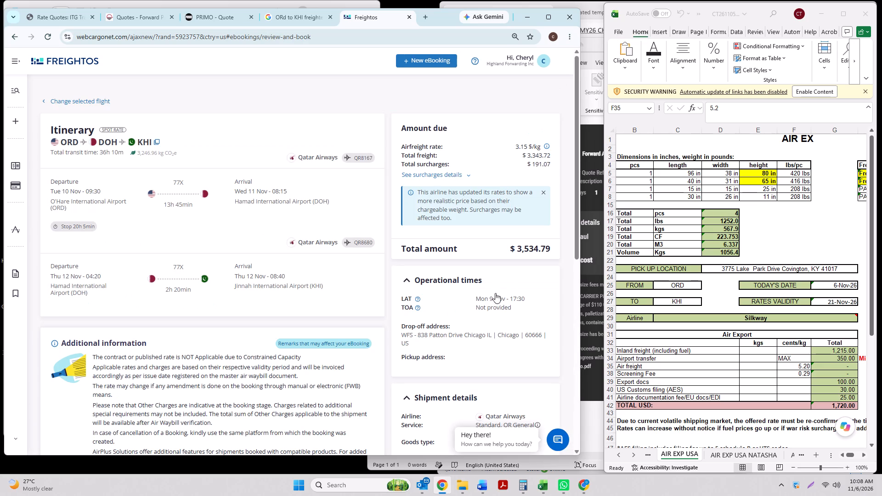
left_click(420, 172)
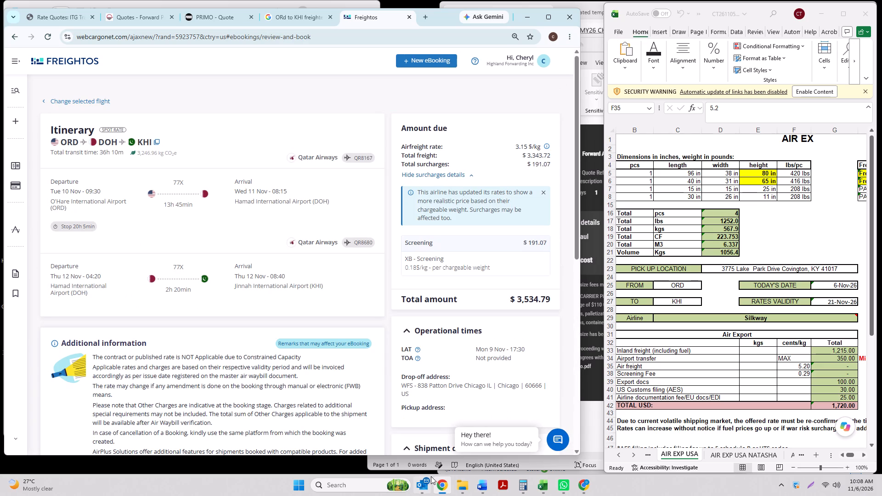
Switch Calculator to Standard mode and divide the 3343.72 total freight by the 3.15 airfreight rate to get the chargeable weight.
left_click(522, 490)
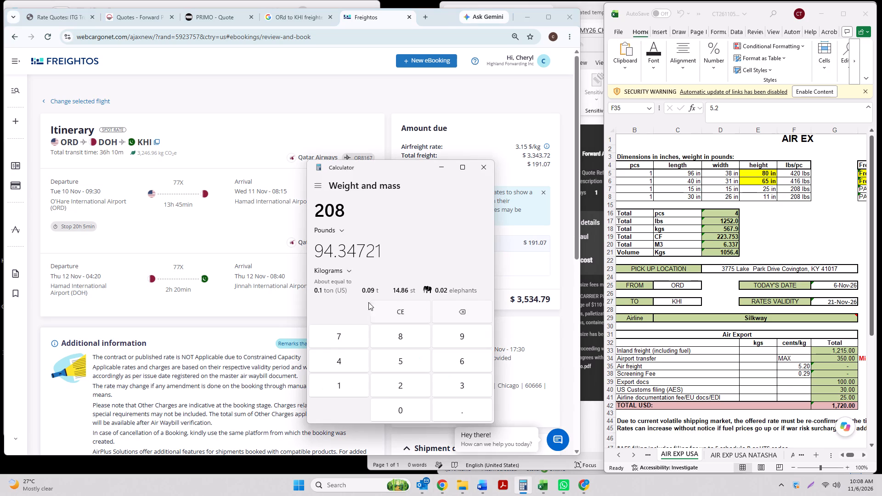
left_click(327, 187)
left_click(315, 189)
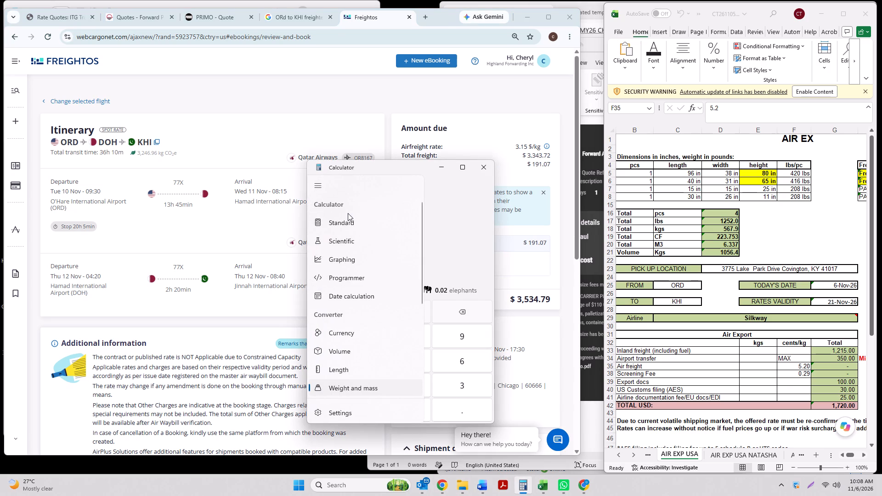
left_click(348, 213)
left_click(350, 220)
type("3343.72/")
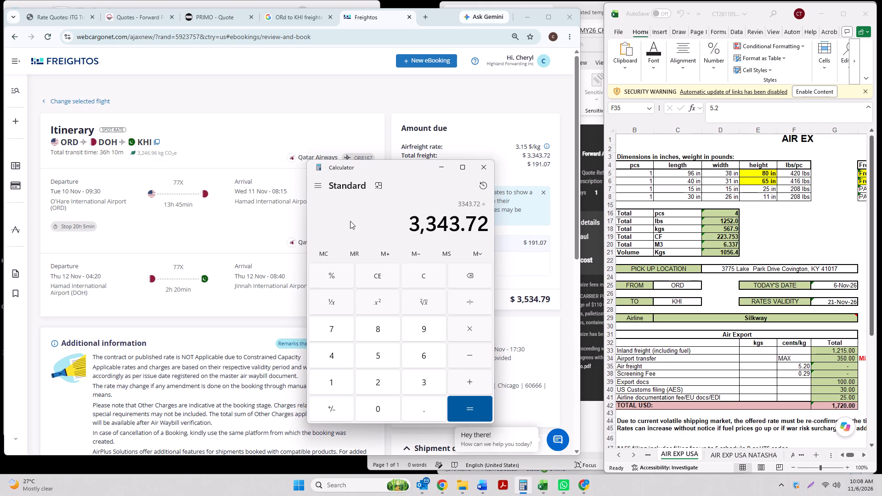
type("3.15")
key("Return")
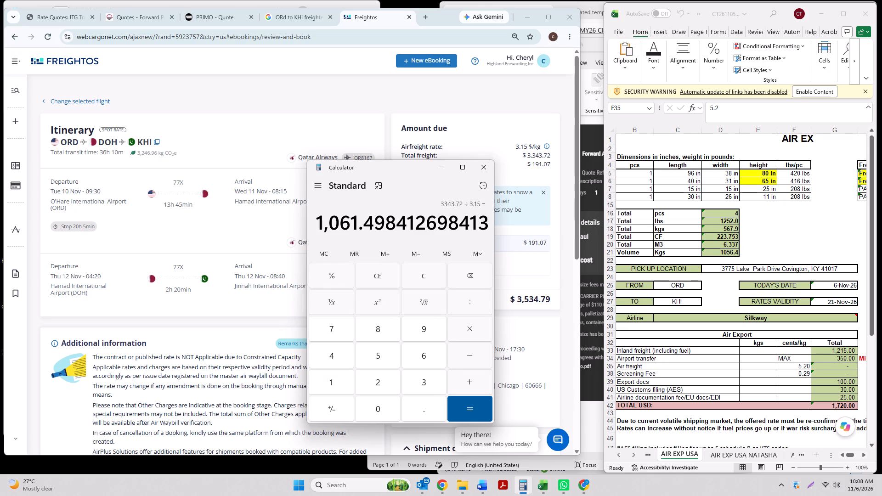
In the Excel quote, enter 1061 as the kgs for the Air freight line.
left_click(754, 357)
left_click(761, 364)
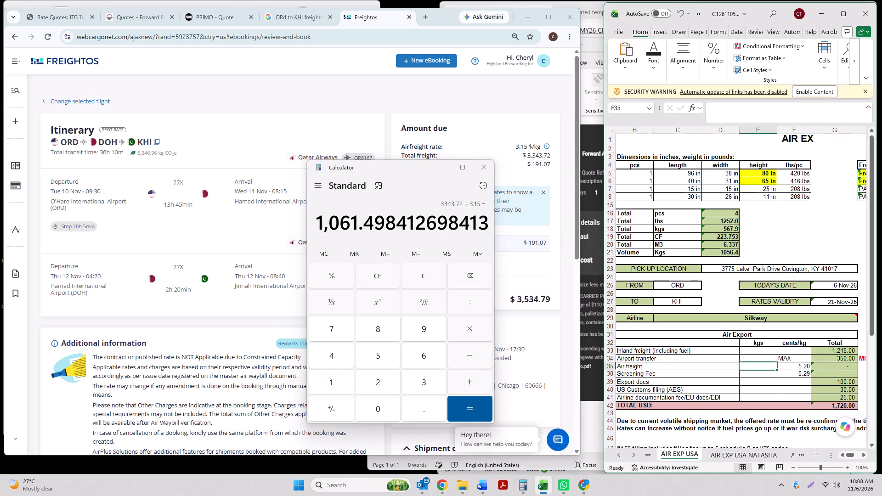
type("1061")
key("Return")
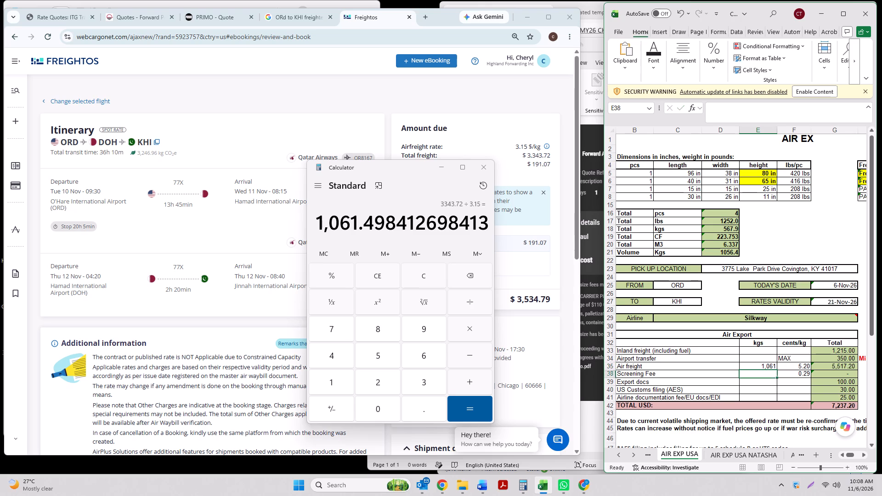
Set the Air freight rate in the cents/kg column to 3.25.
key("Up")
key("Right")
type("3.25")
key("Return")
Copy the Air freight weight of 1061 kg to the Screening Fee line and set the screening rate to 0.18 per kg.
key("Up")
key("Down")
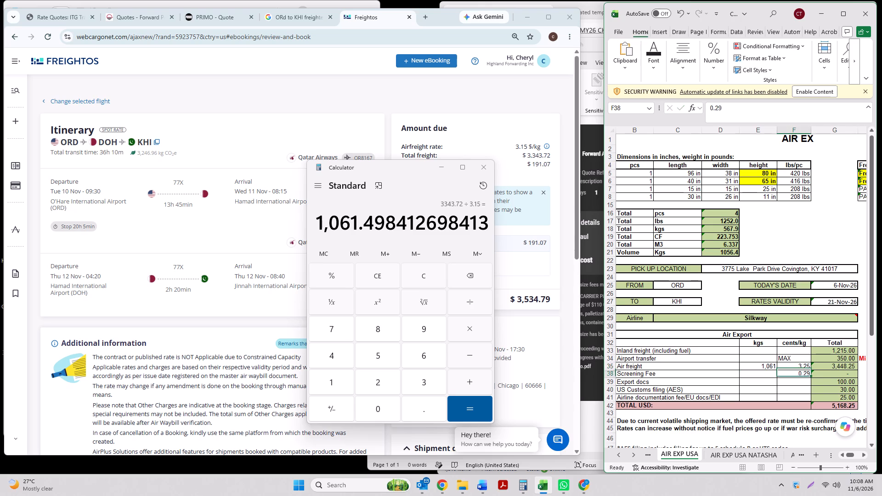
key("Left")
key("Up")
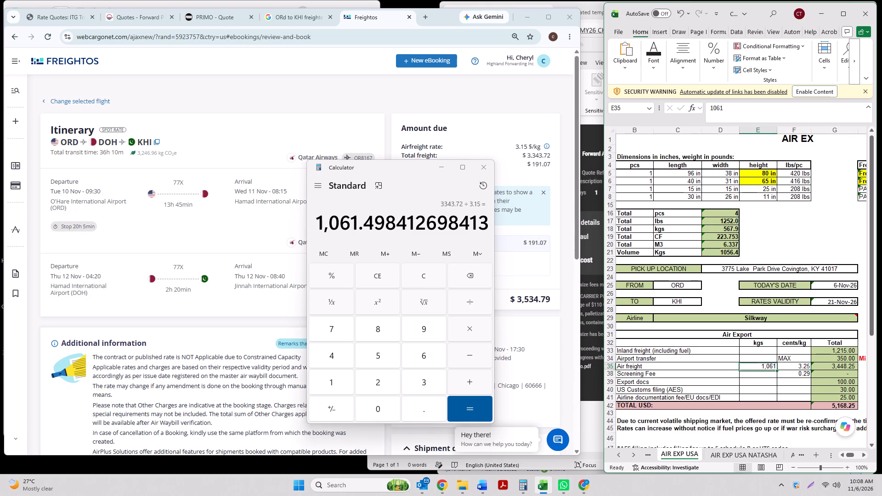
key("ctrl+c")
key("Down")
key("ctrl+v")
key("Right")
type("0.")
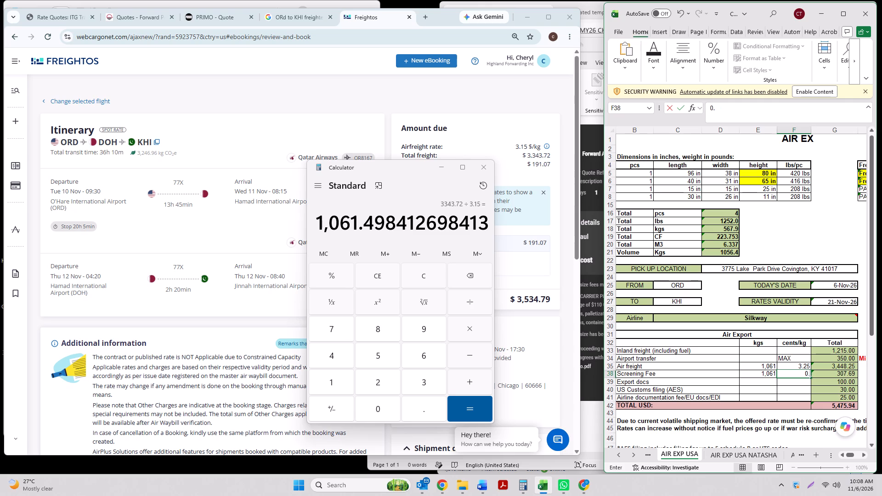
type("18")
key("Return")
Check the combined Air freight and Screening Fee totals against the Freightos offer and set the Air freight rate to 3.35.
left_click(548, 273)
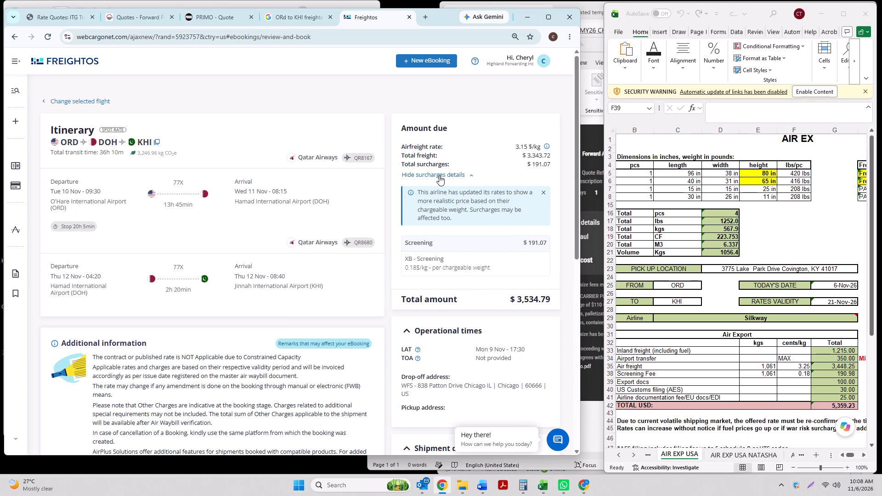
left_click(814, 368)
left_click_drag(825, 363, 830, 372)
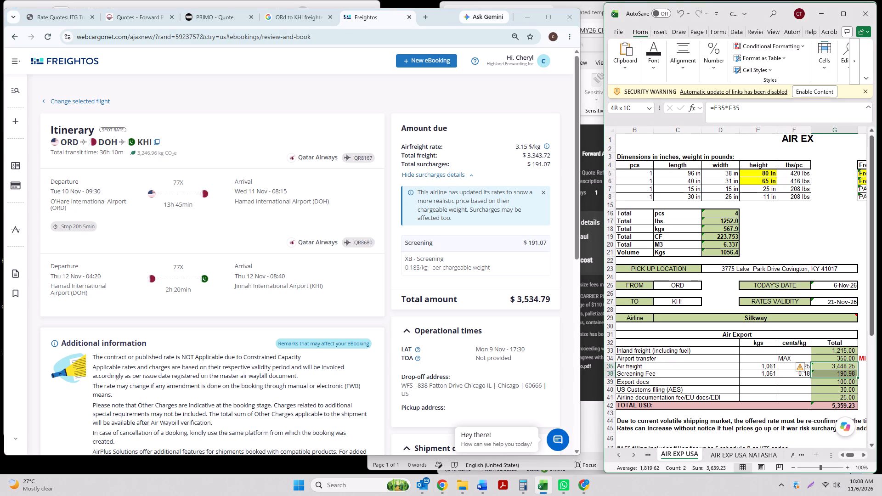
left_click_drag(830, 372, 830, 376)
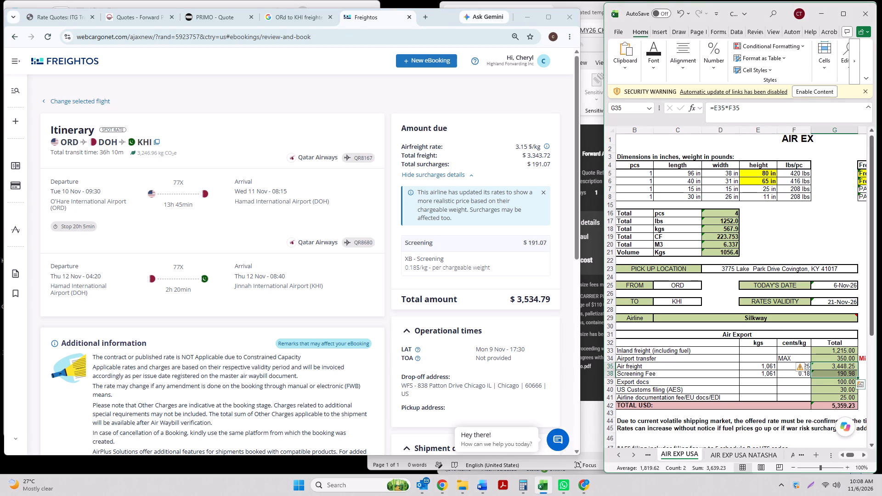
left_click(783, 366)
type("3.35")
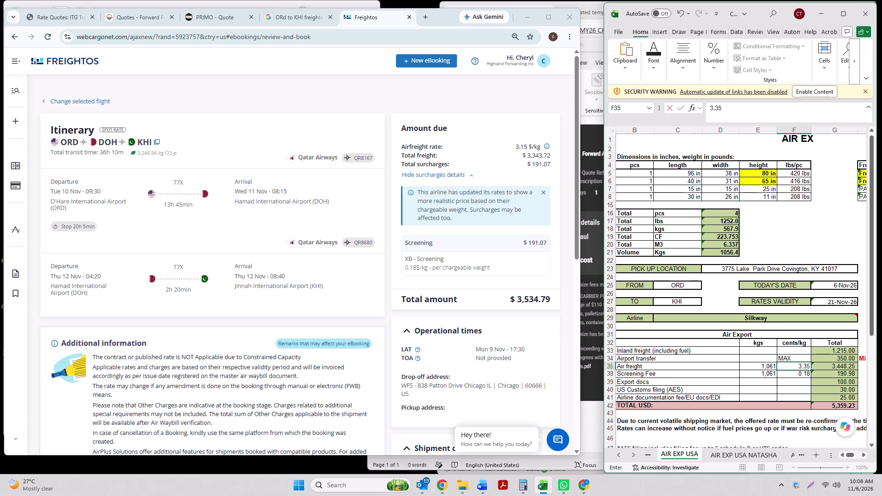
key("Return")
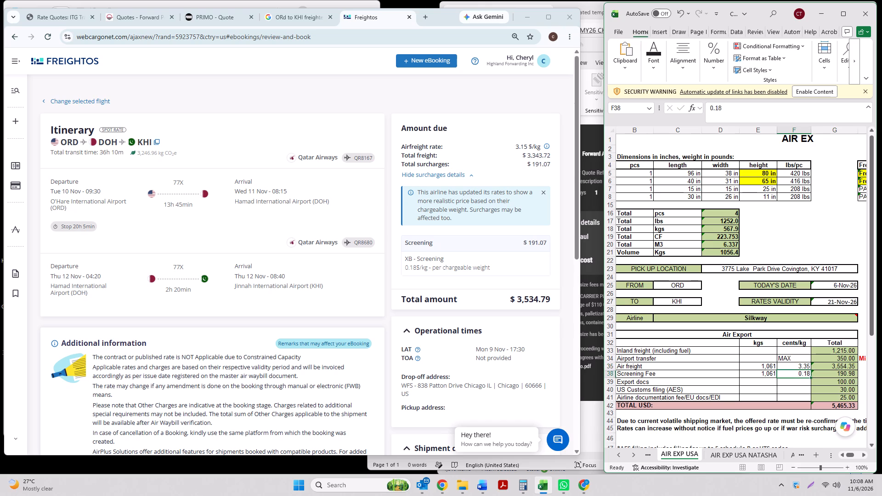
Change the quote's Airline entry to Qatar Airways.
left_click(750, 316)
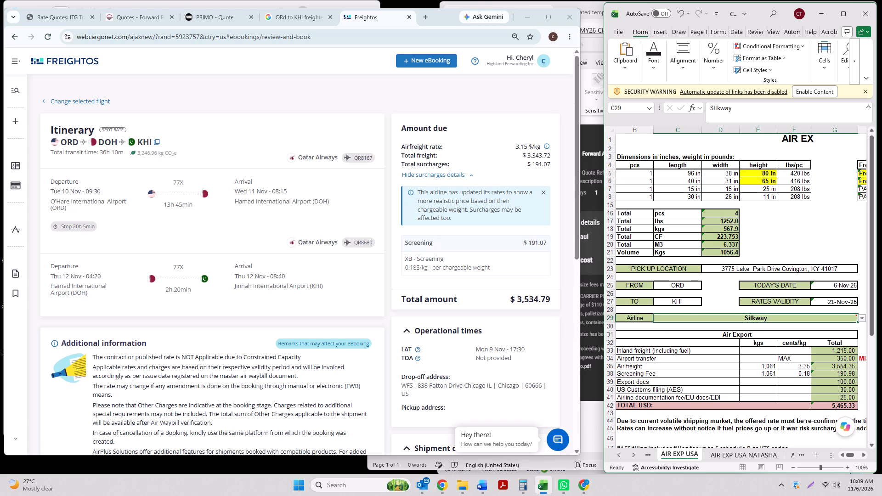
type("QA")
left_click(712, 336)
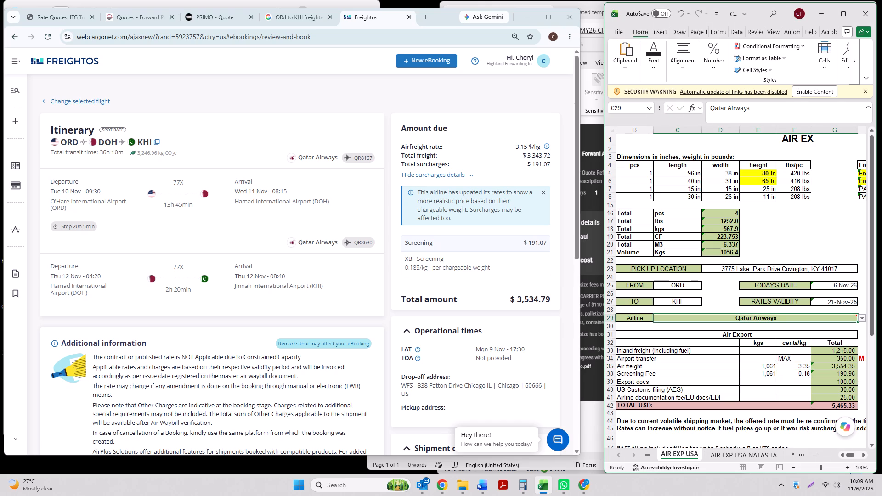
Save the quote workbook.
left_click(609, 29)
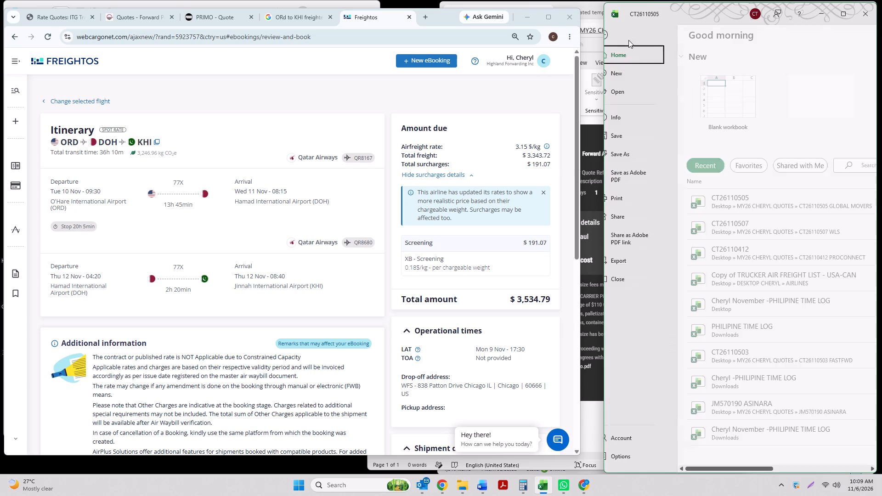
left_click(629, 133)
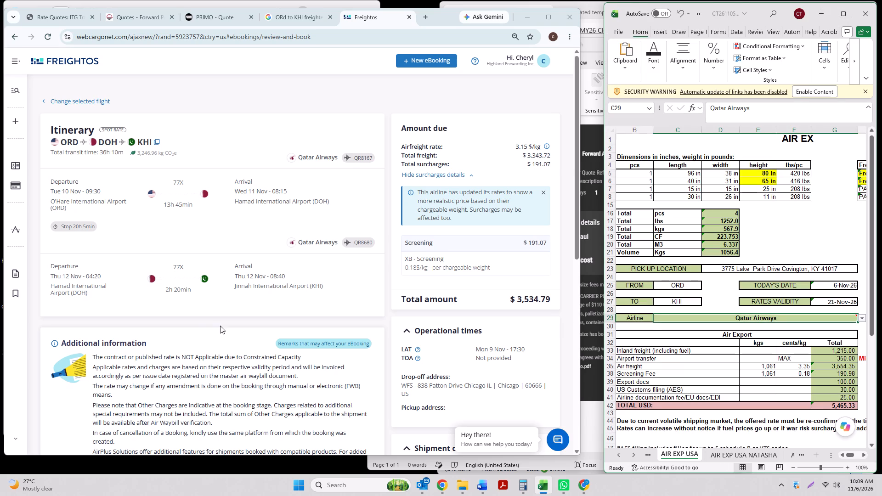
Capture a screenshot of the Freightos review page showing the Qatar Airways itinerary and the amount due.
left_click(221, 325)
key("Print")
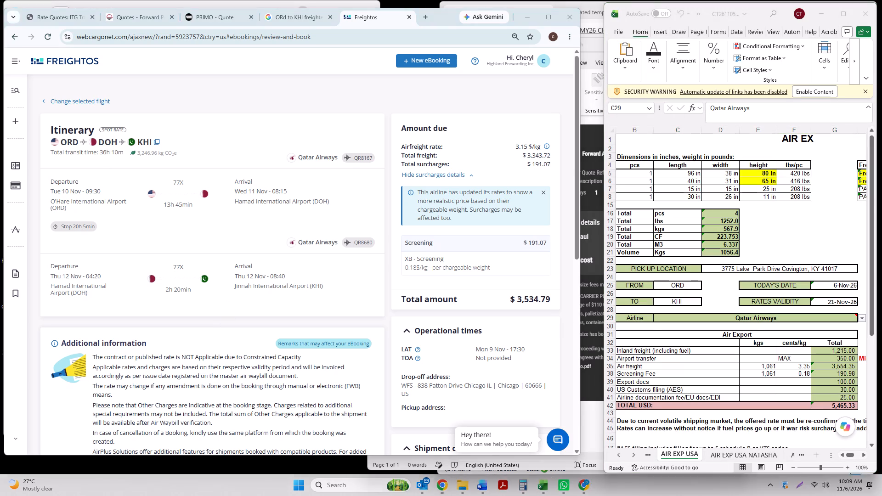
left_click_drag(25, 55, 578, 446)
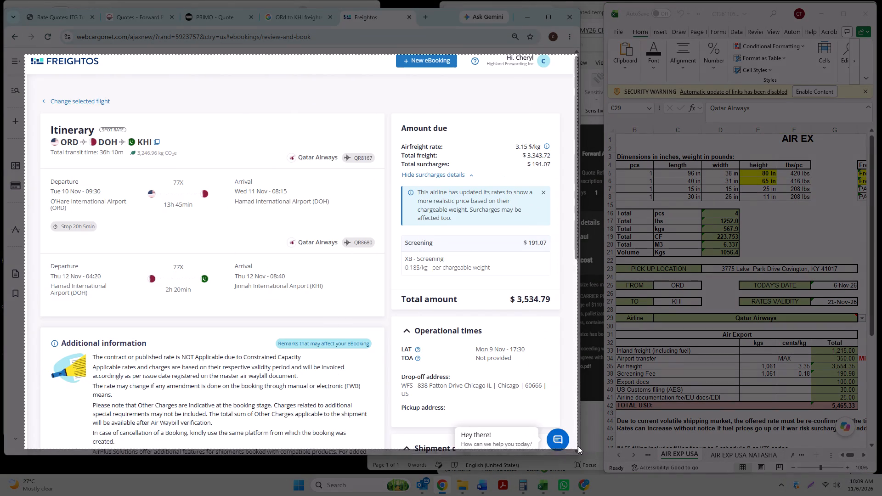
Complete the screenshot of the Freightos review page area covering the Qatar Airways itinerary and amount due.
left_click_drag(578, 446, 578, 444)
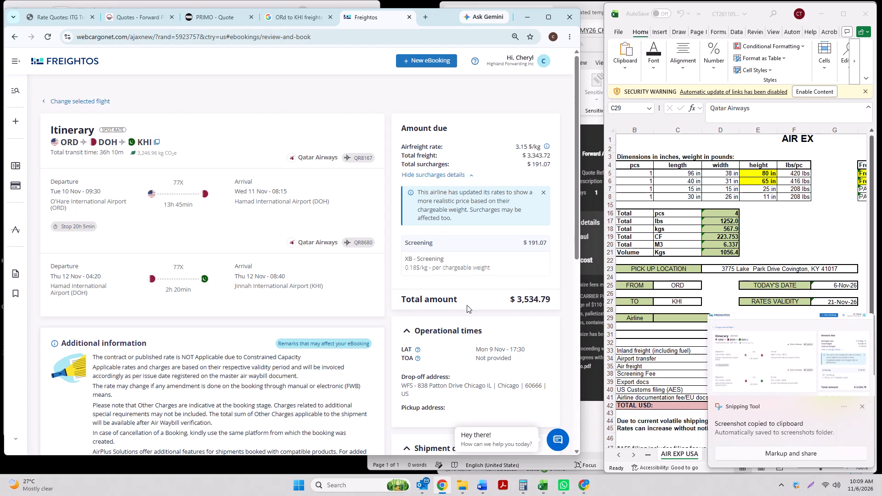
Review the booking's additional information, load information with its detailed piece dimensions, user identification and cancellation policy on the Freightos review page.
scroll(495, 336, "down", 4)
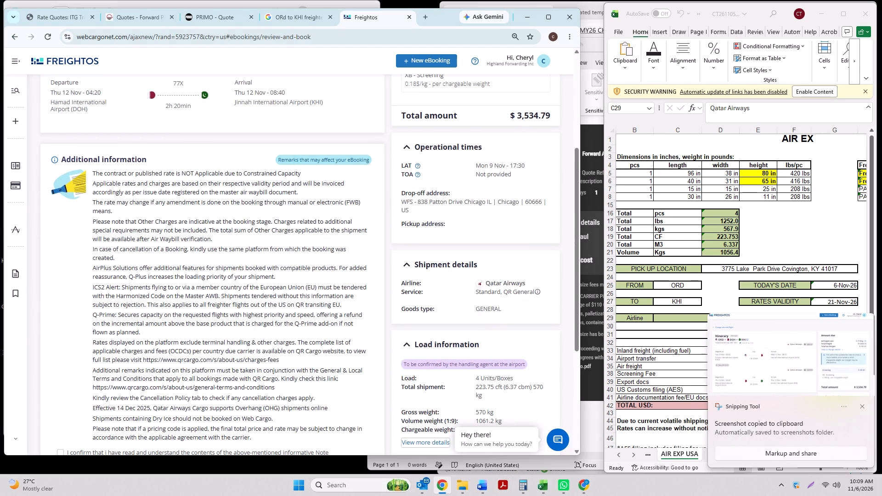
scroll(488, 355, "down", 1)
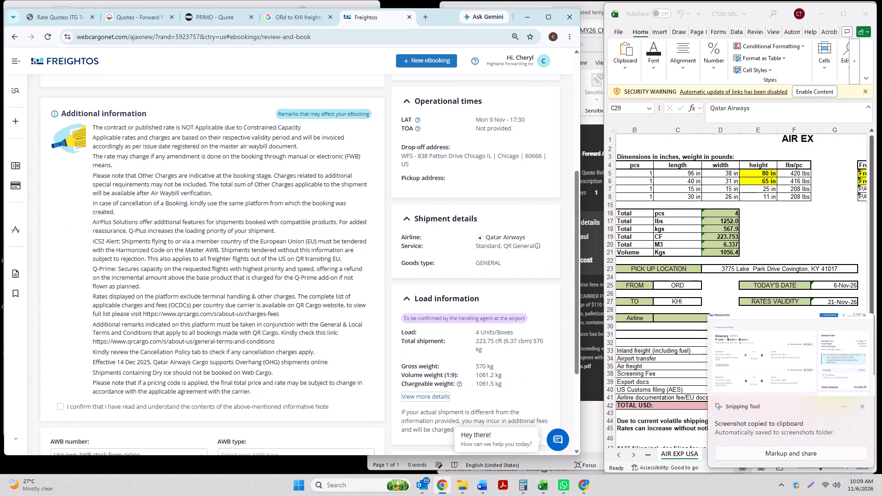
left_click_drag(474, 370, 482, 374)
left_click(493, 356)
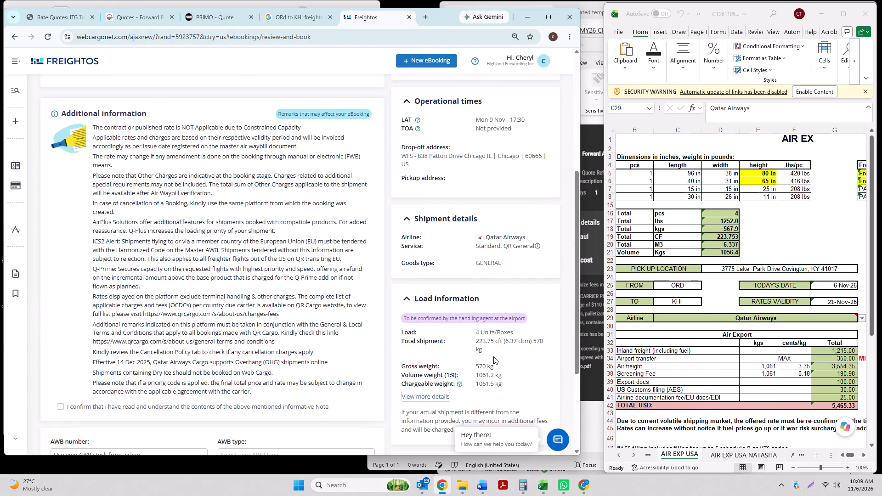
scroll(493, 356, "down", 2)
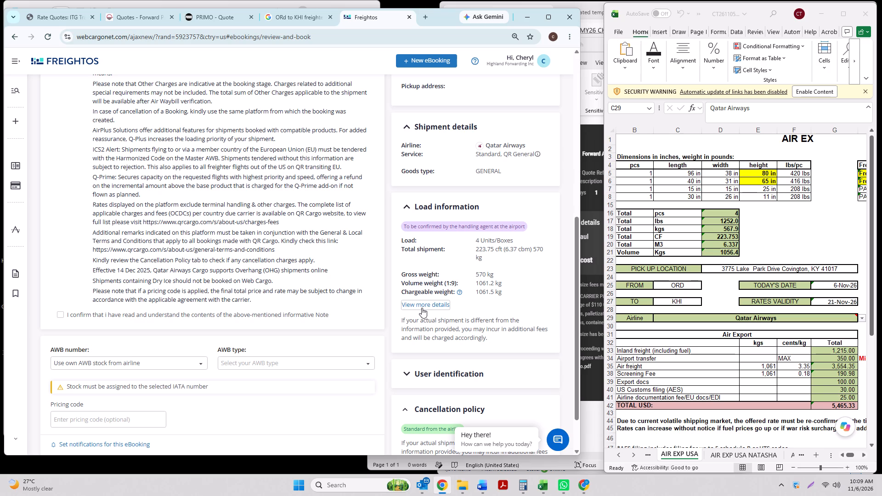
left_click(423, 305)
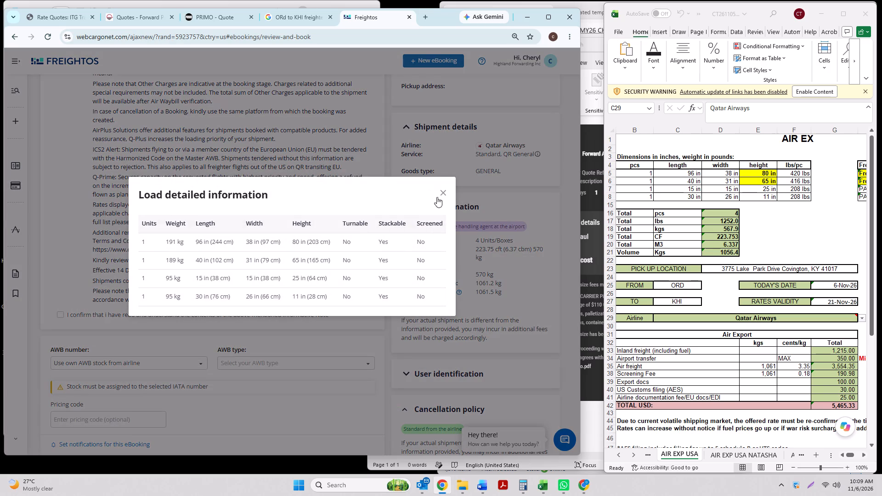
left_click(441, 194)
left_click_drag(409, 316, 496, 340)
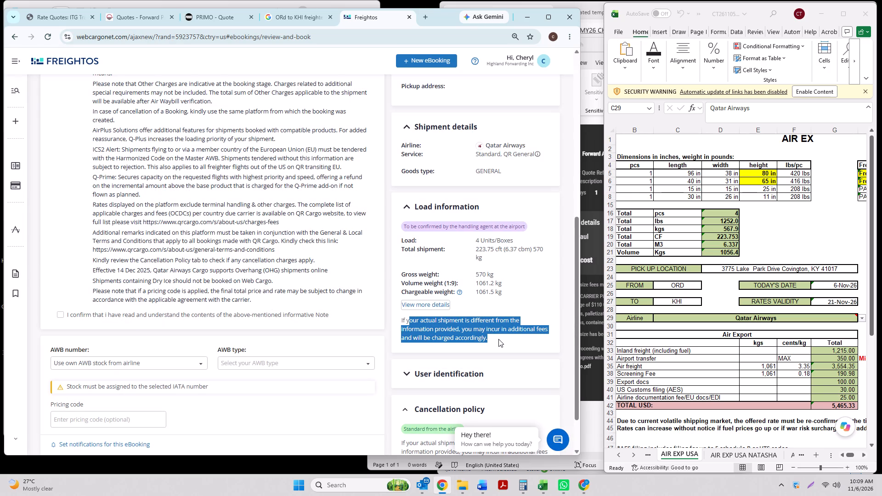
left_click(498, 339)
scroll(498, 338, "down", 2)
left_click(401, 316)
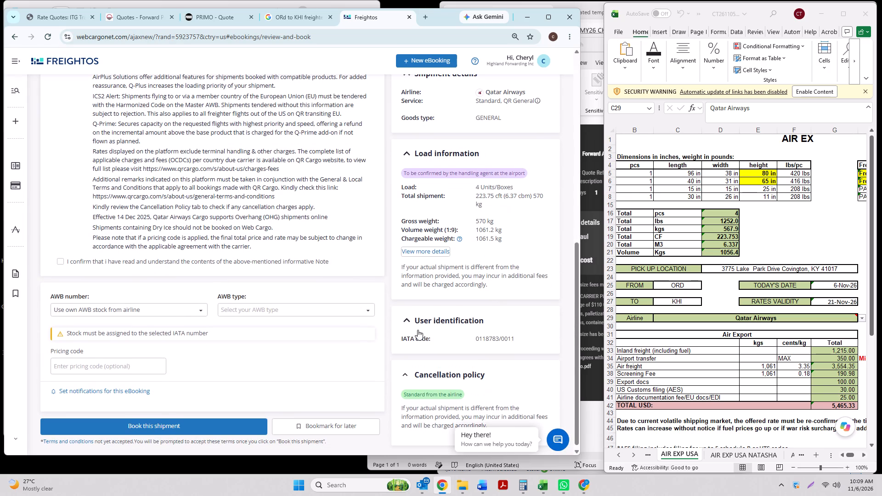
scroll(446, 333, "down", 2)
scroll(504, 372, "down", 1)
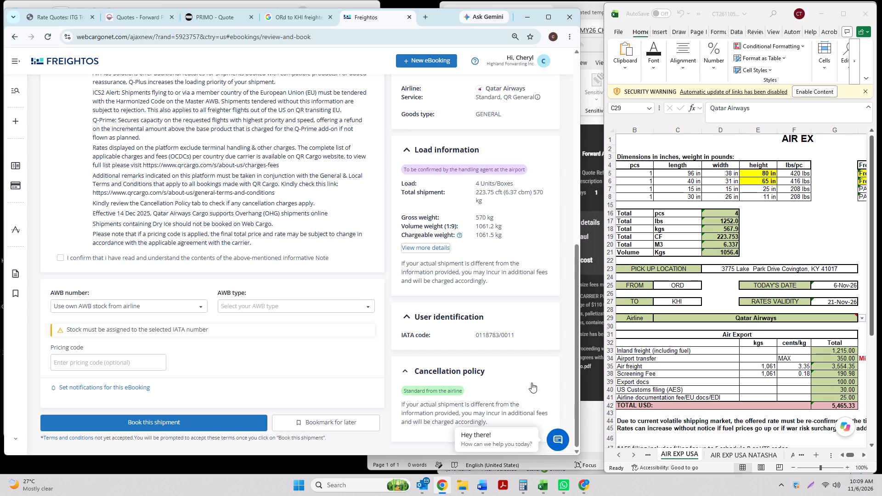
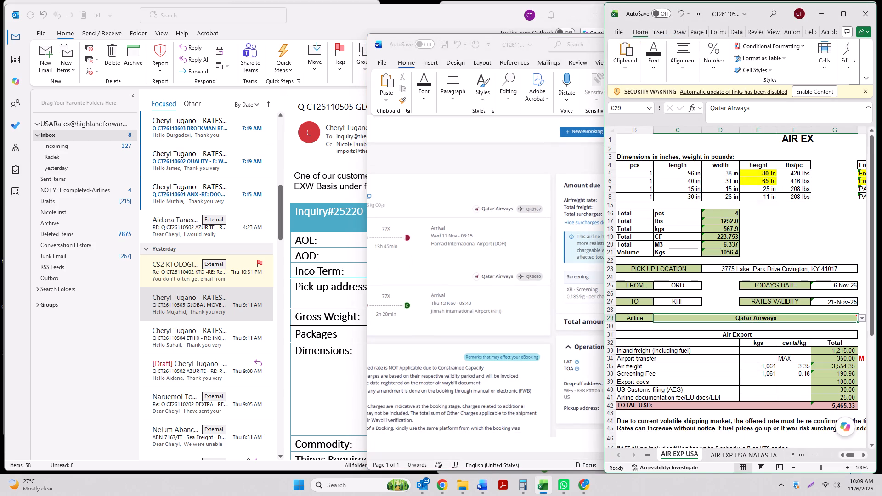
left_click_drag(628, 158, 701, 405)
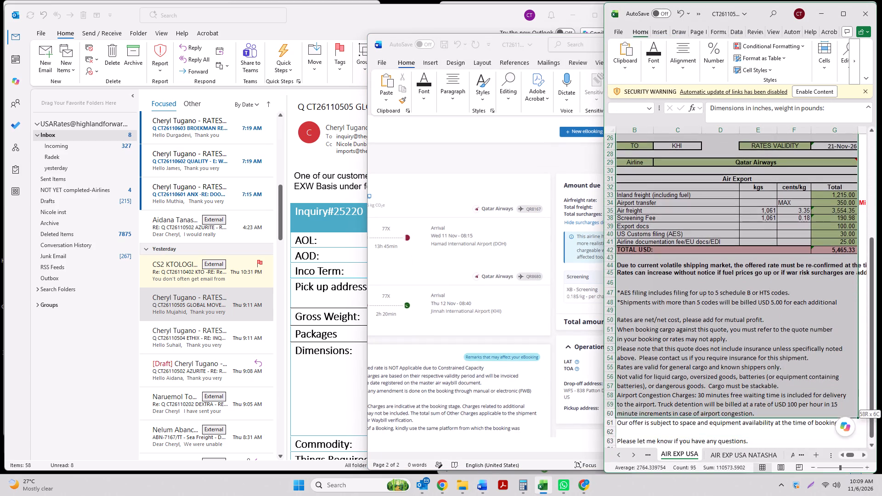
left_click_drag(701, 405, 690, 439)
key("ctrl+c")
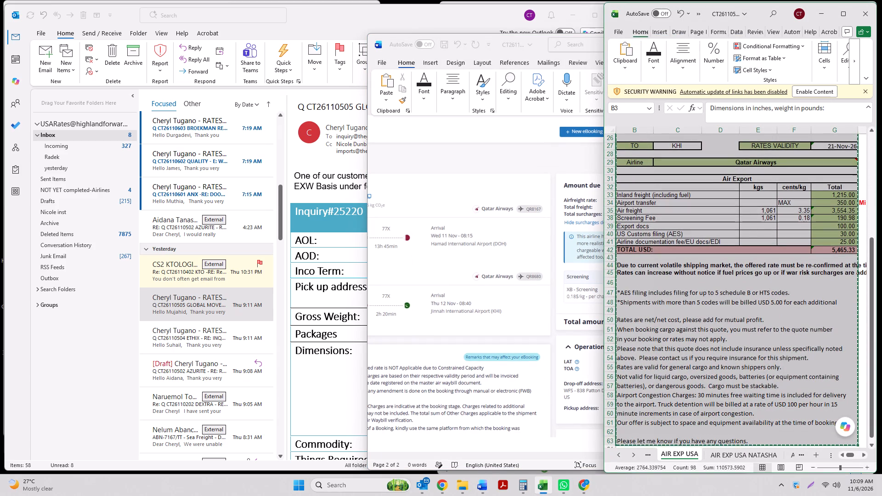
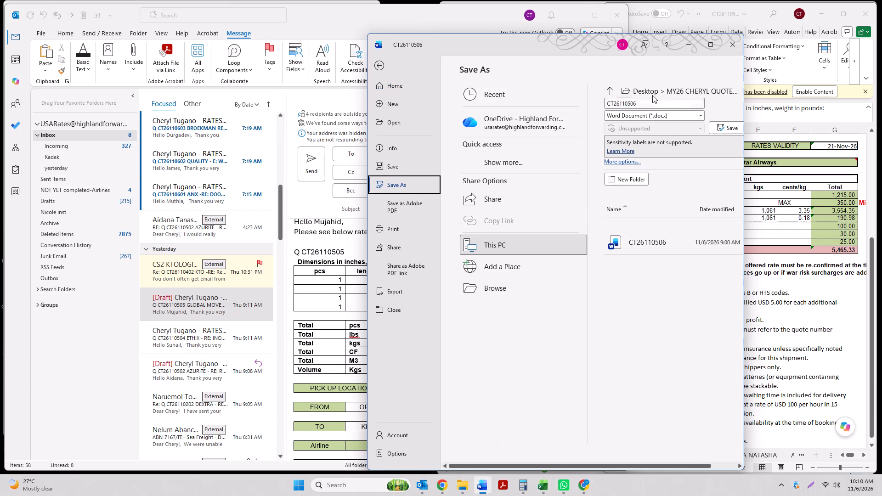
Save the Word screenshot document as CT26110505 in the CT26110505 GLOBAL MOVERS quote folder.
left_click(659, 92)
left_click(535, 56)
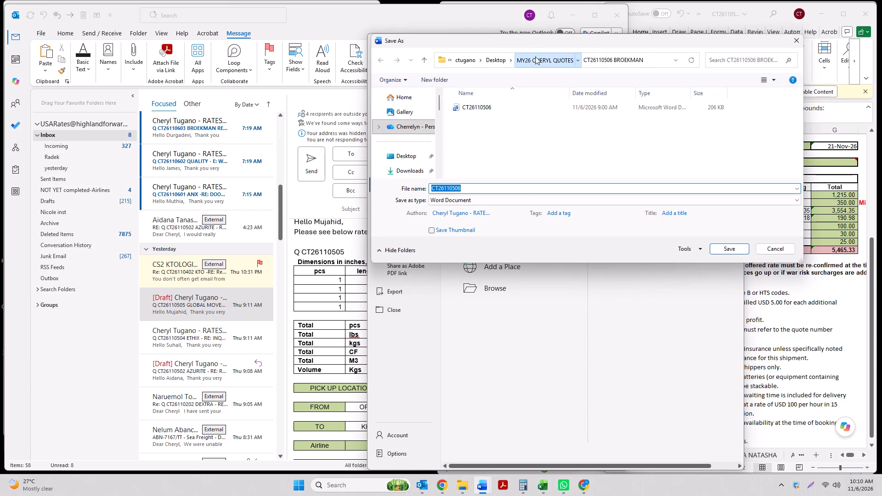
scroll(501, 155, "down", 3)
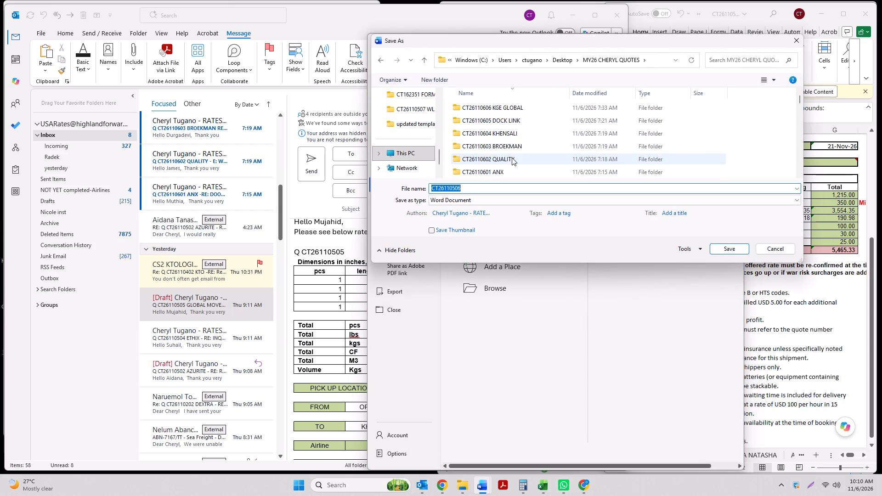
scroll(512, 158, "down", 3)
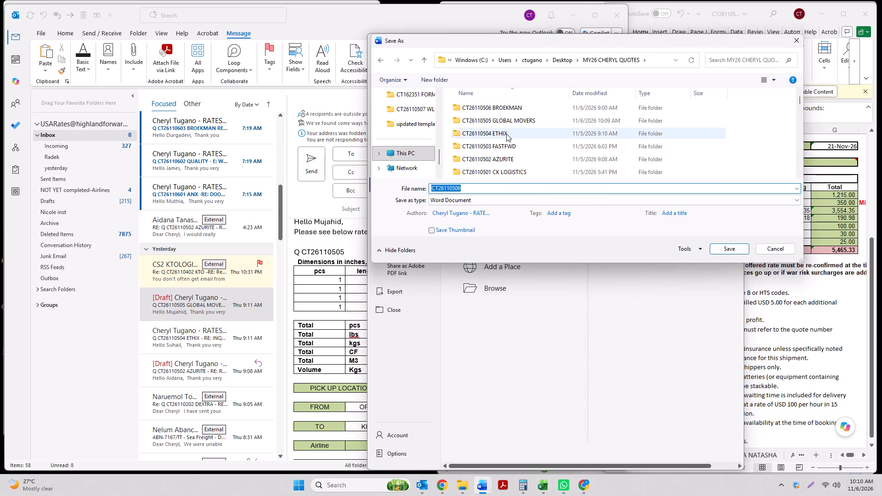
double_click(512, 123)
left_click(478, 189)
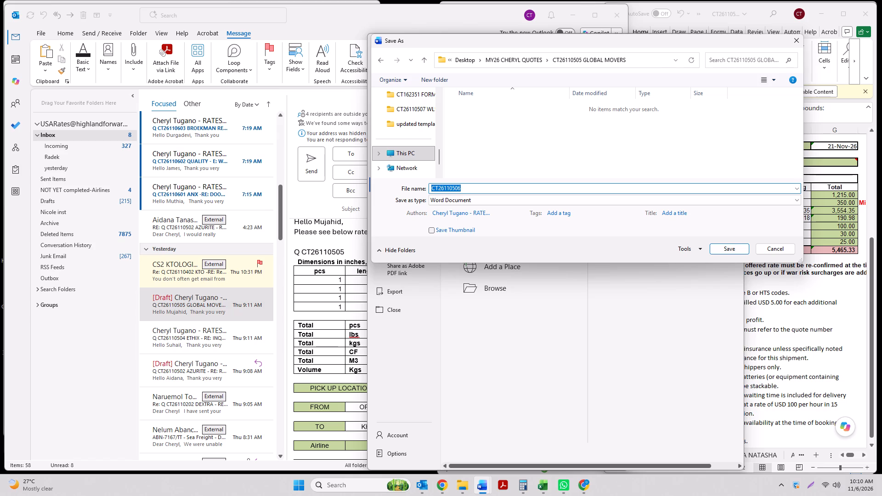
key("End")
key("BackSpace")
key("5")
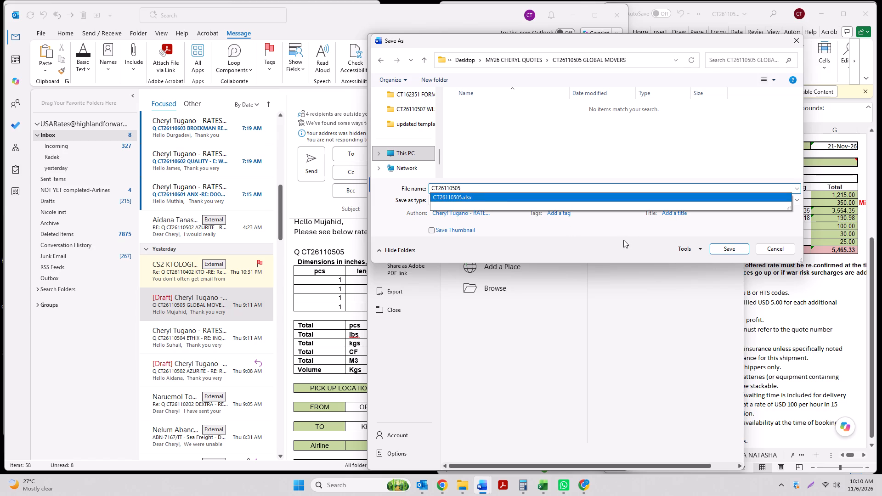
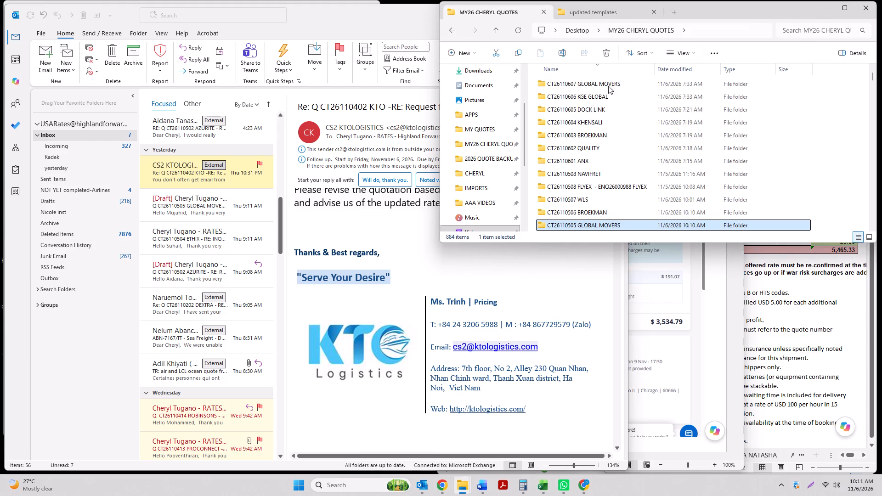
scroll(617, 181, "down", 6)
double_click(576, 213)
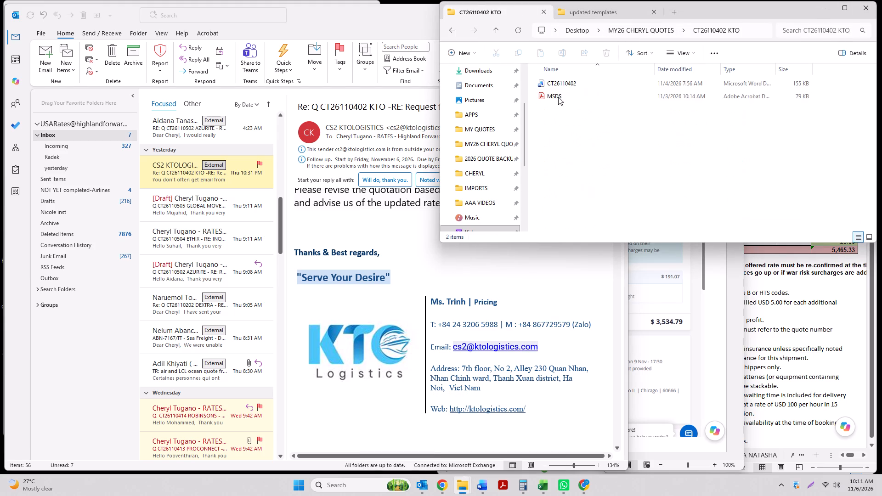
Open the CT26110402 Word document from the CT26110402 KTO folder alongside KTO Logistics' email requesting a revised quotation.
triple_click(560, 79)
scroll(407, 321, "down", 6)
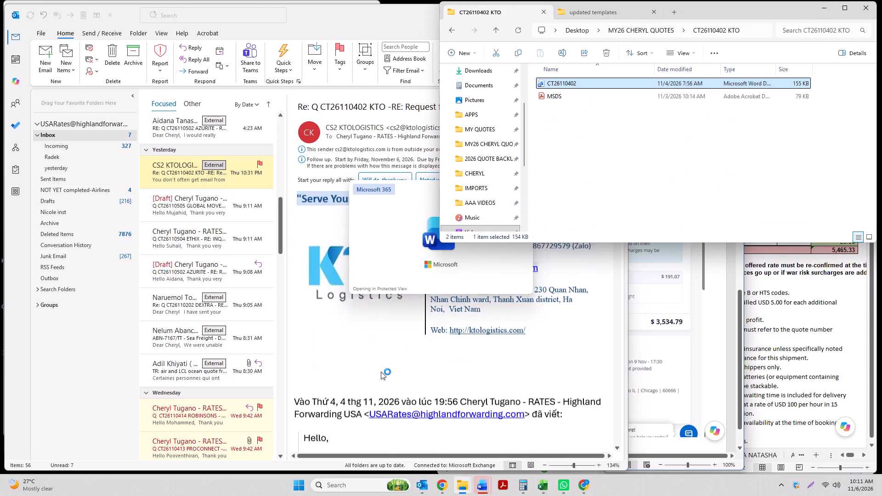
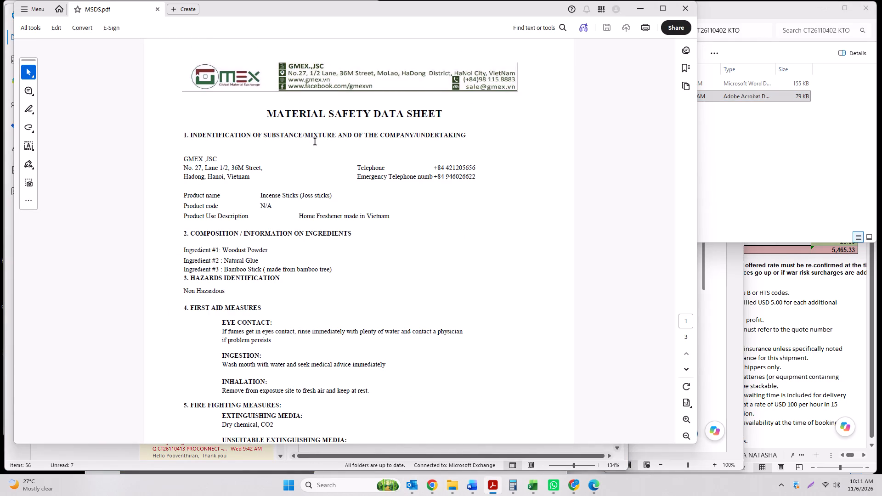
Review the incense sticks MSDS, from the product identification and hazards sections through to the transport information.
left_click_drag(316, 141, 390, 236)
scroll(400, 280, "down", 2)
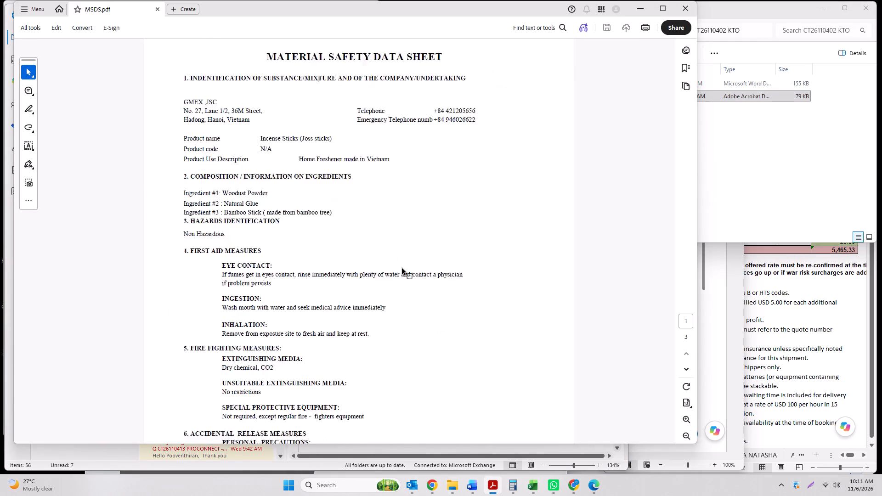
left_click(403, 268)
scroll(365, 208, "down", 7)
scroll(383, 304, "down", 7)
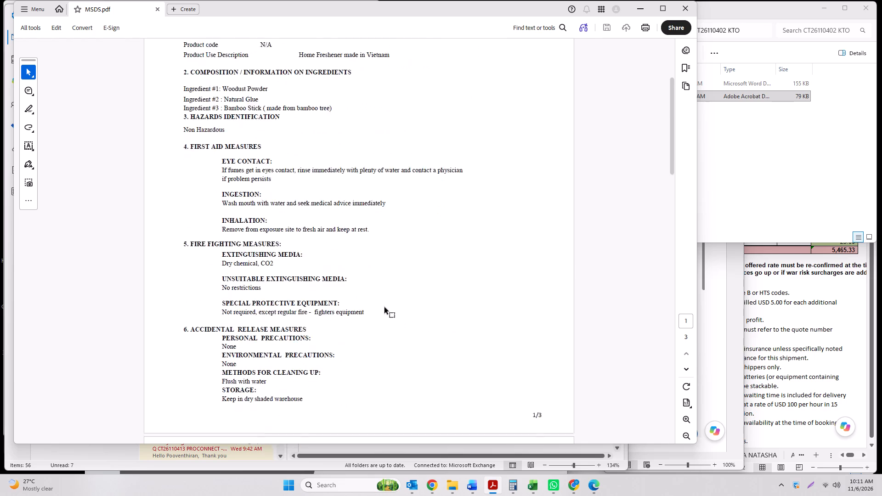
scroll(381, 305, "down", 7)
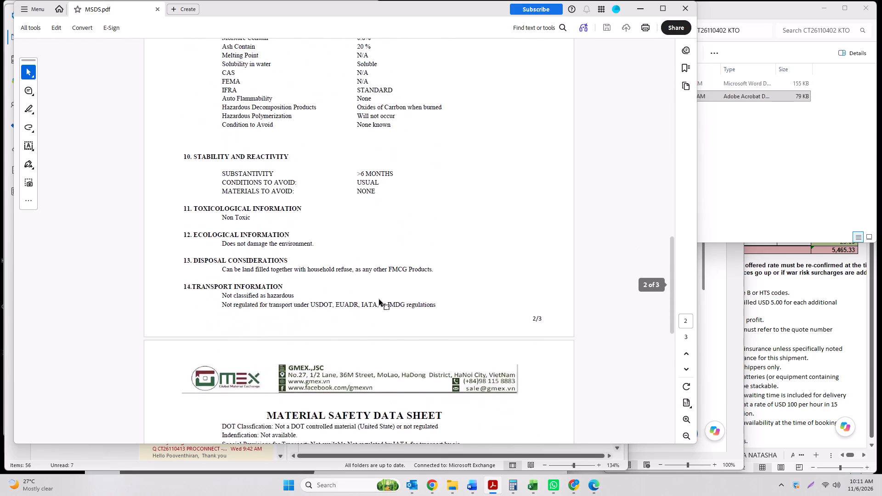
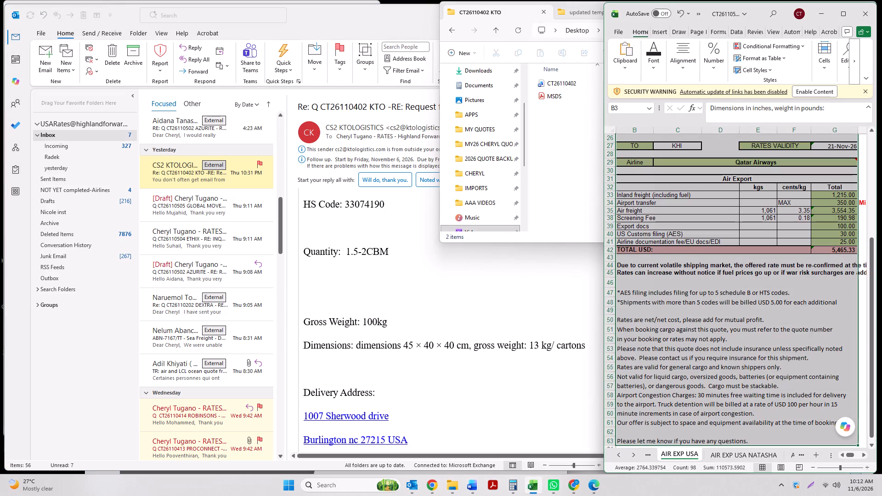
Fill in the first cargo row of the AIR EXP USA sheet with 1 piece and start replacing its length.
scroll(739, 275, "up", 14)
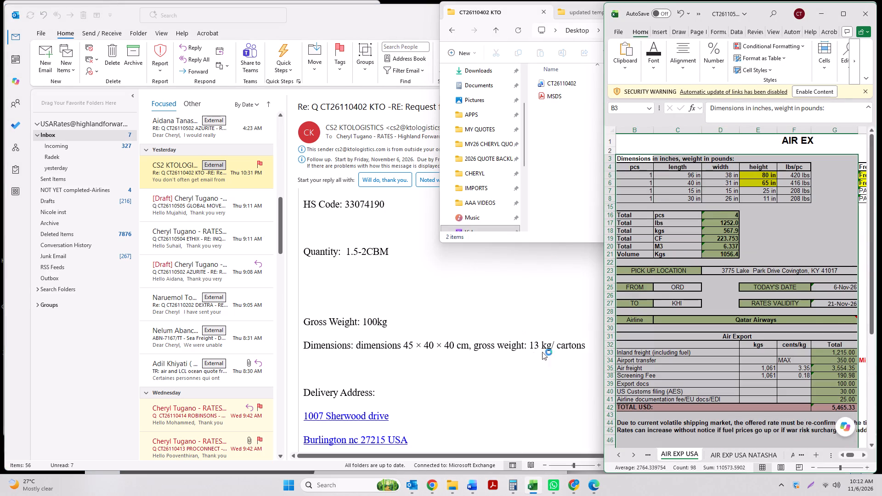
left_click(690, 228)
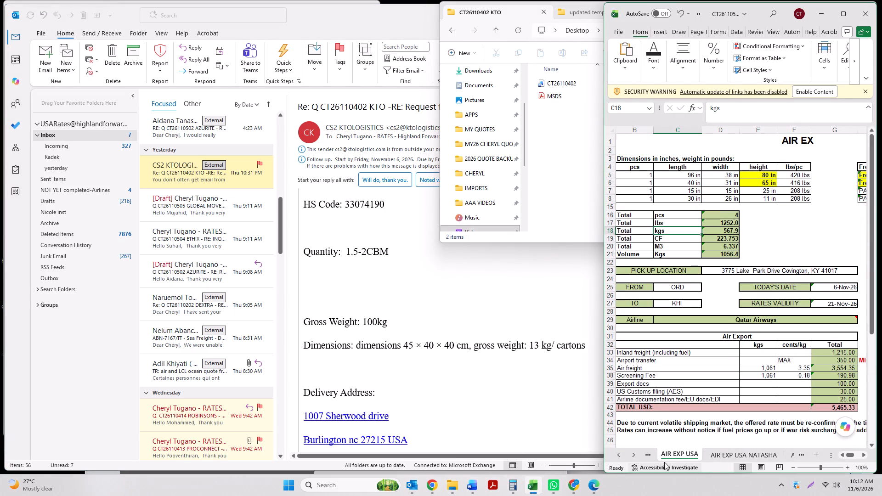
left_click(641, 176)
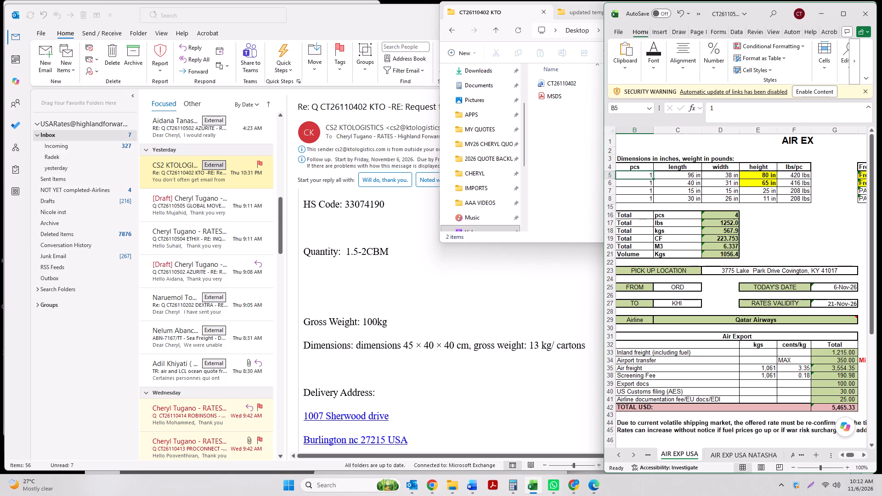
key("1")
key("Tab")
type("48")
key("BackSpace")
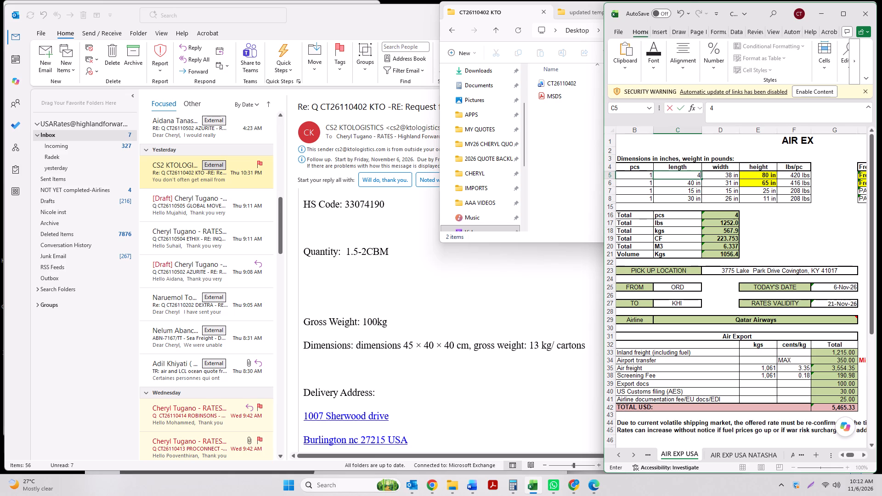
Enter 45 × 40 × 40 as the length, width and height in the first cargo row of the AIR EXP USA sheet.
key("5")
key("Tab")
type("40")
key("Tab")
type("40")
key("Tab")
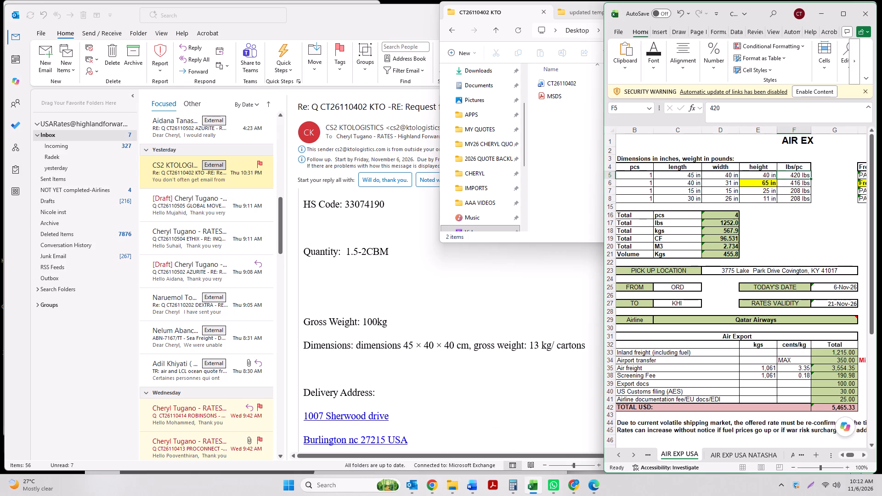
Clear the pieces, dimensions and weights from the three cargo rows below the first one.
left_click_drag(633, 185, 801, 194)
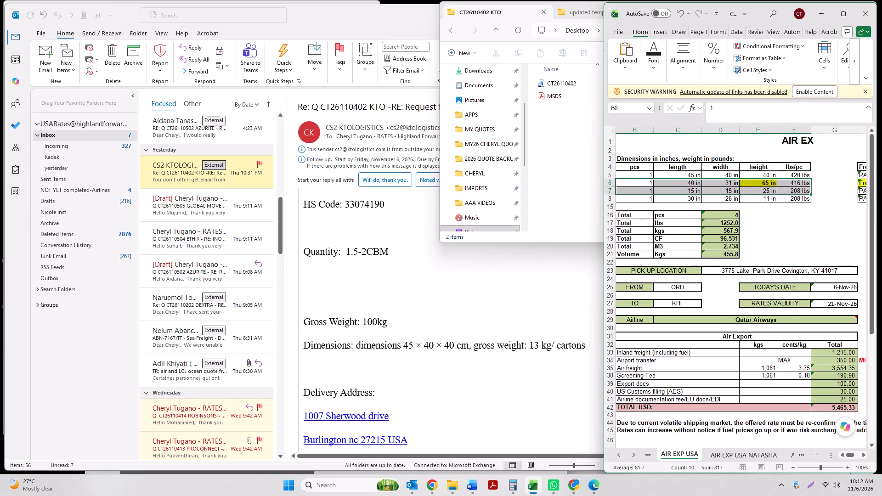
key("shift+Down")
key("Delete")
key("Left")
key("Right")
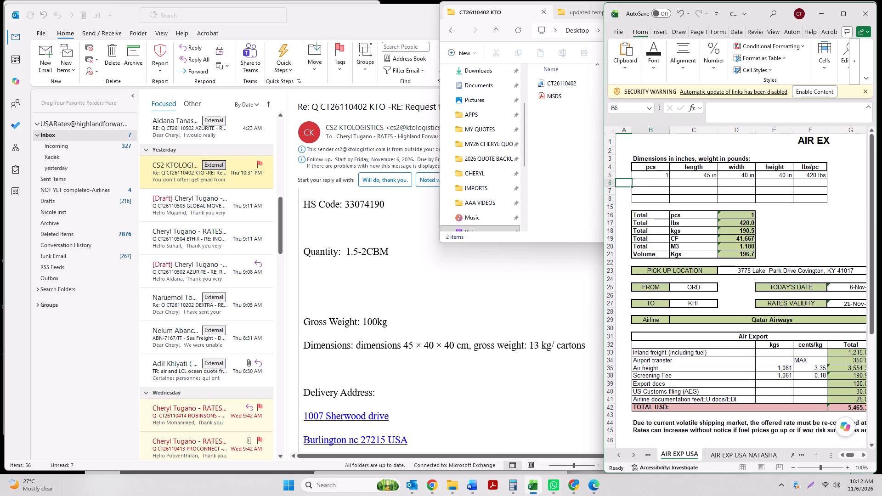
key("Up")
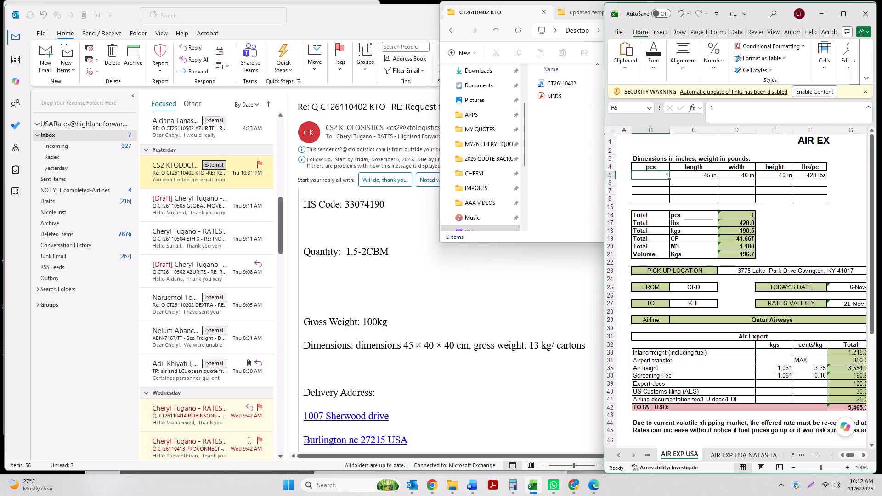
left_click(690, 178)
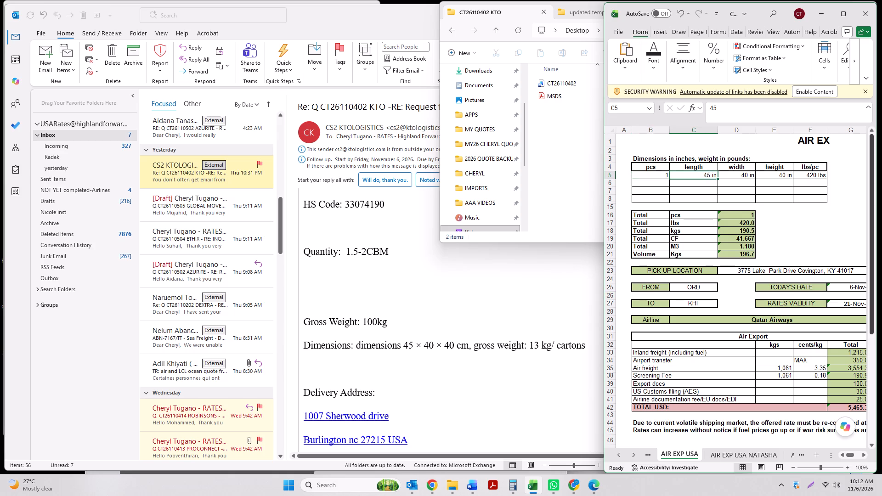
Divide 700 by 2.2046 in Calculator and enter 317.5 as the first cargo row's weight per piece in the Excel quote.
left_click(514, 484)
type("700")
type("/2.")
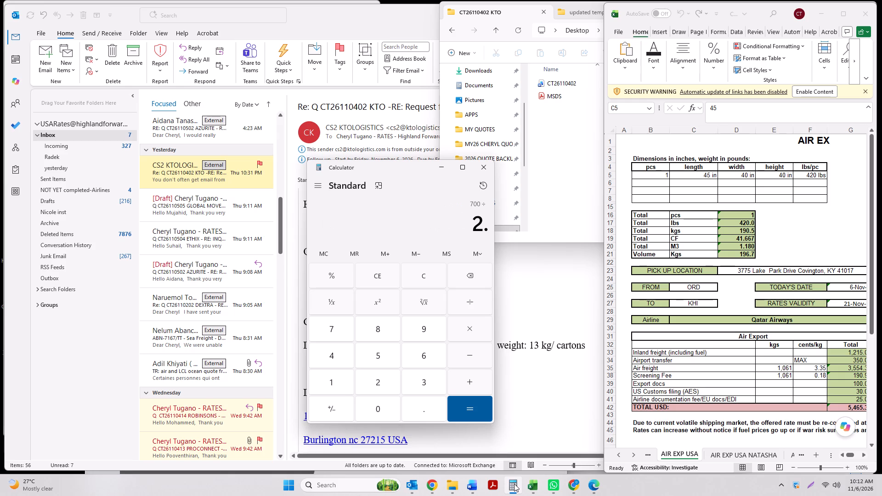
type("2046")
key("Return")
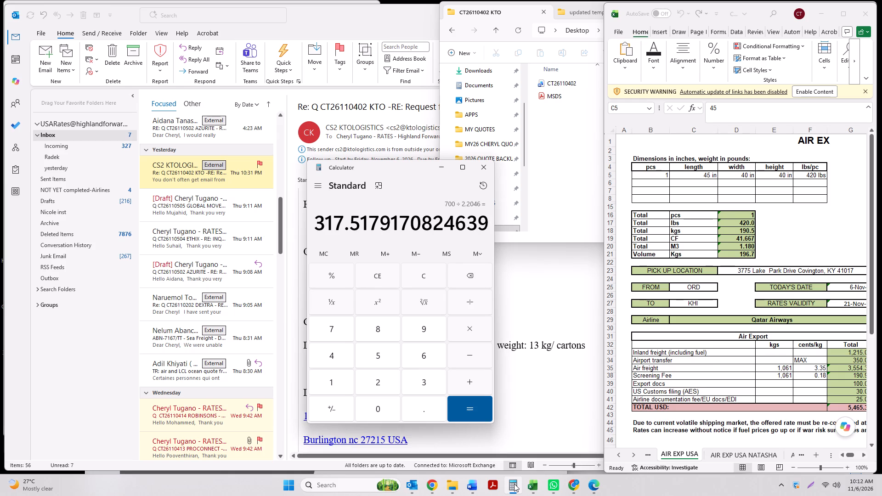
left_click(808, 178)
left_click(809, 174)
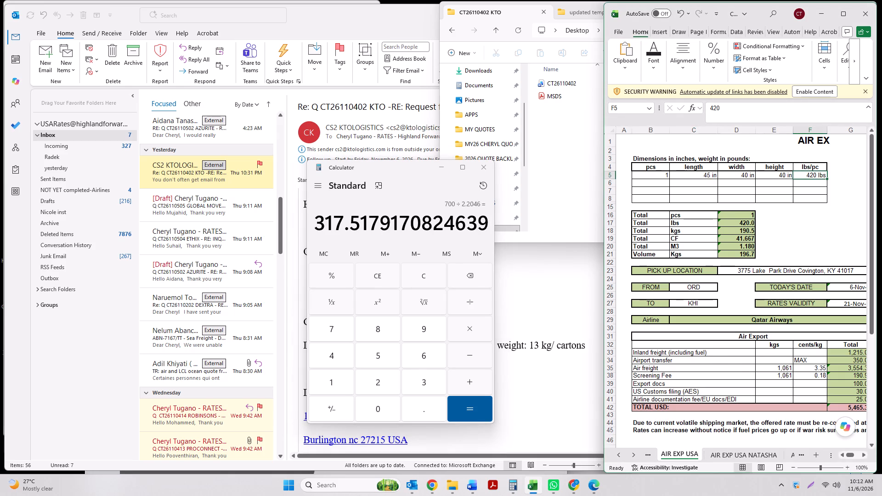
type("317.5")
key("Return")
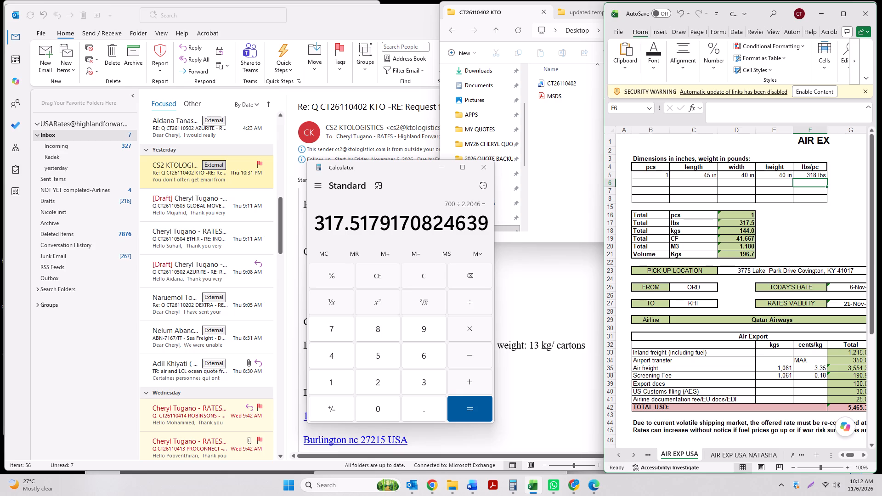
left_click(808, 186)
left_click(730, 232)
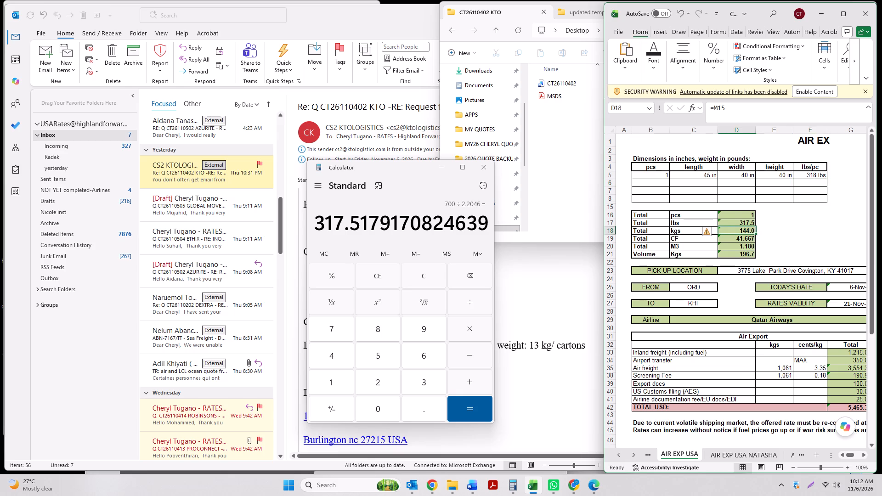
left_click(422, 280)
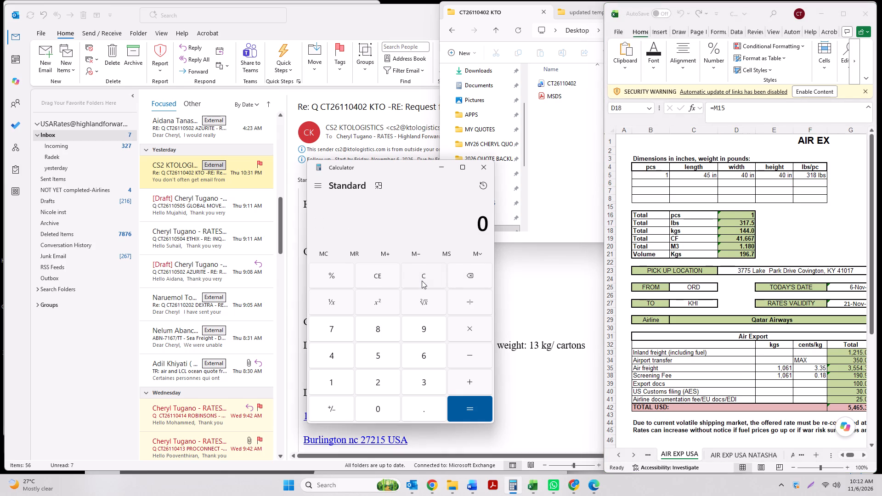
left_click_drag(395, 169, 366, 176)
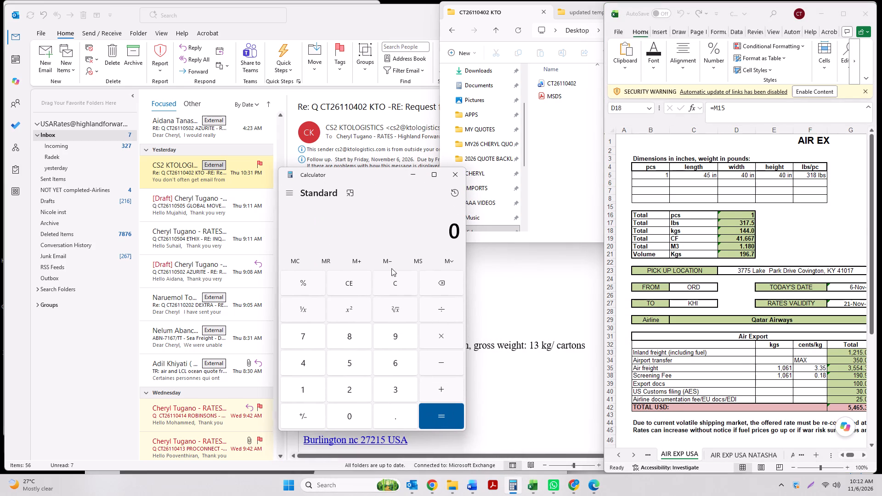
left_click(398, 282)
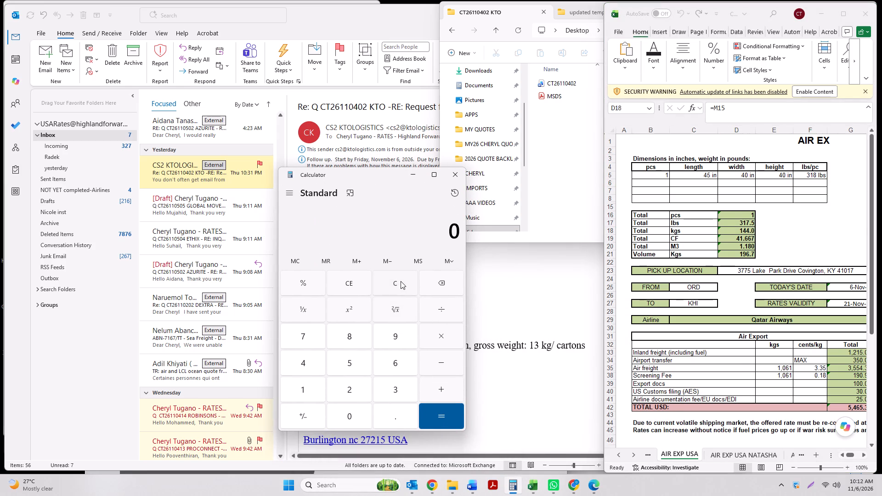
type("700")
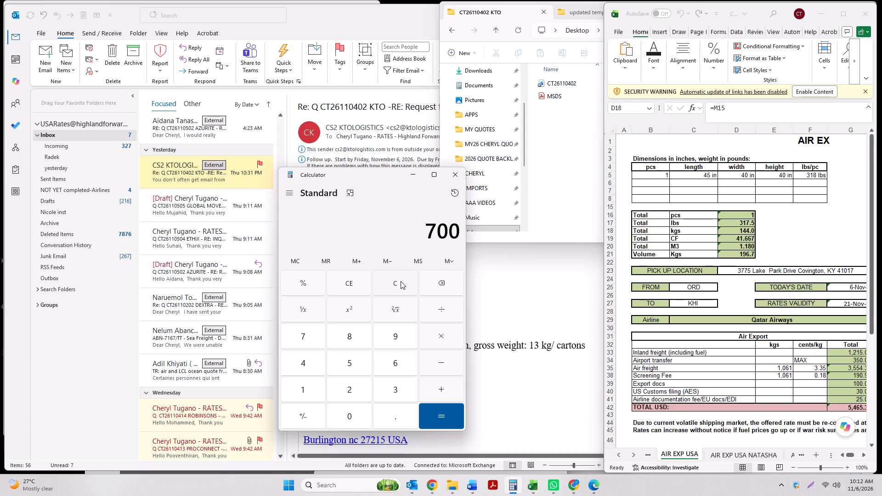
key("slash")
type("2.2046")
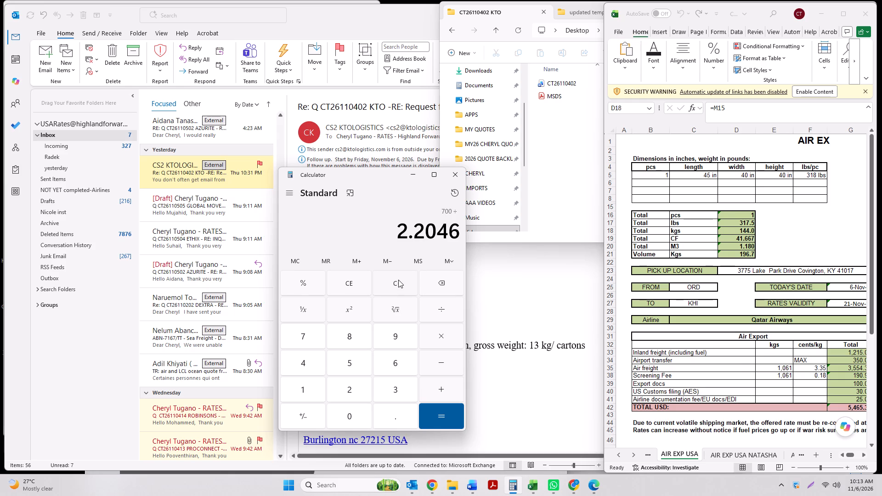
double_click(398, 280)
Multiply 700 by 2.2046 in Calculator to convert the weight from kilograms to pounds.
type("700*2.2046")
Finish the 700 × 2.2046 conversion in Calculator and enter 1543 as the first cargo row's weight per piece in the Excel quote.
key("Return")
left_click(823, 175)
left_click(810, 174)
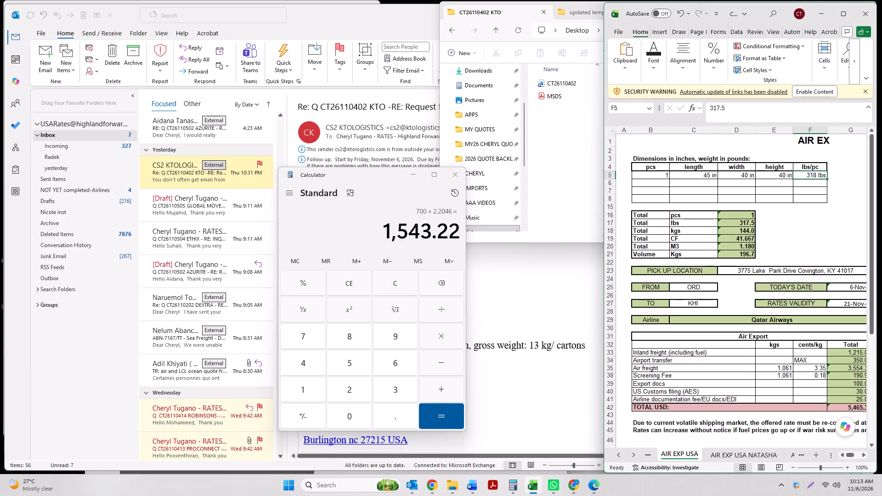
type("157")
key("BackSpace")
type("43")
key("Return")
Edit the first cargo row's weight per piece to add a decimal part after 1543.
left_click(808, 173)
left_click(798, 119)
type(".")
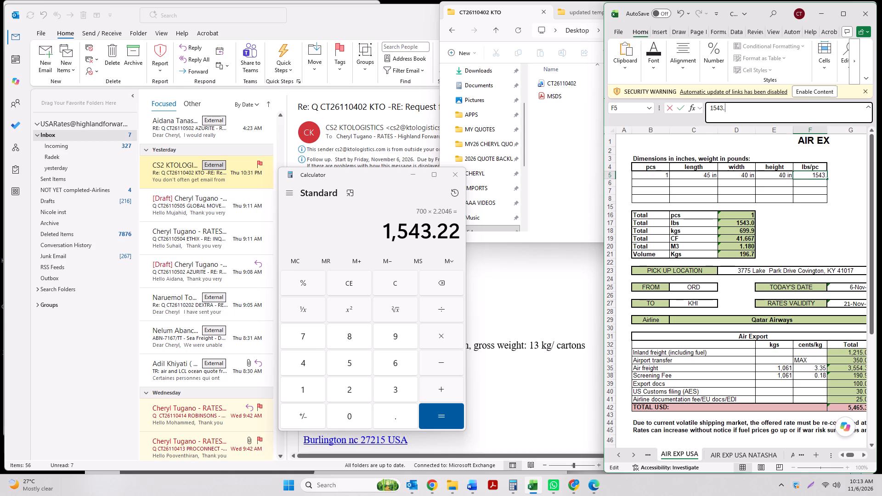
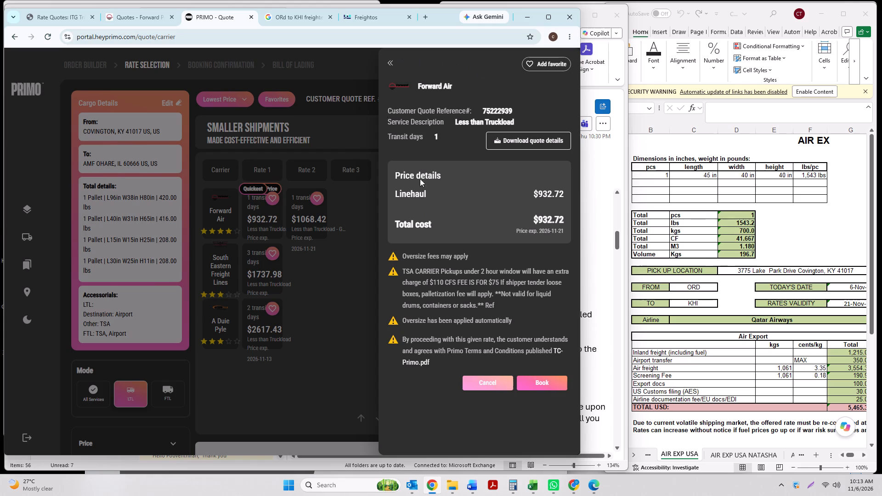
Dismiss the Forward Air rate details in the PRIMO portal and open a blank quote order form.
left_click(485, 382)
scroll(267, 126, "up", 6)
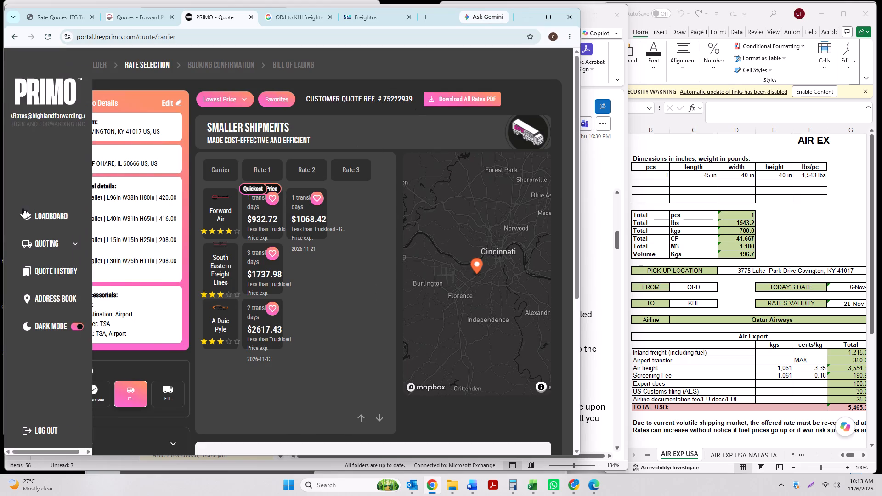
left_click(42, 248)
double_click(51, 246)
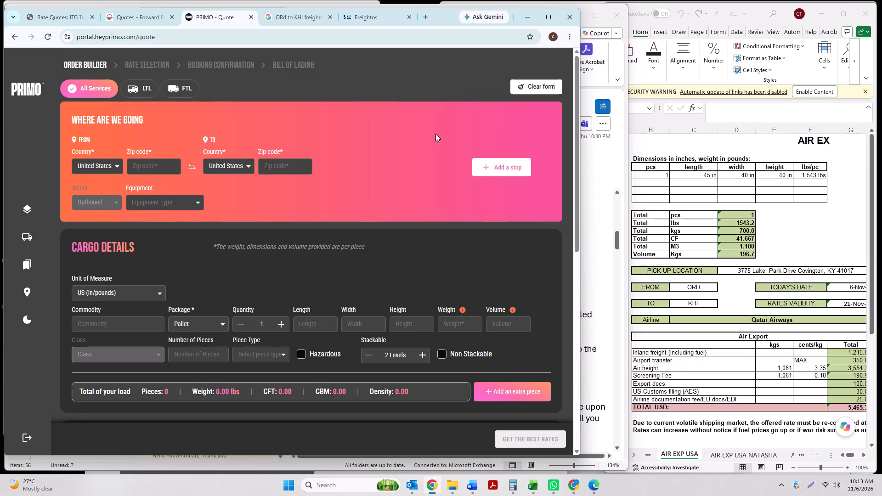
Set the PRIMO quote form's service type to LTL.
left_click(120, 85)
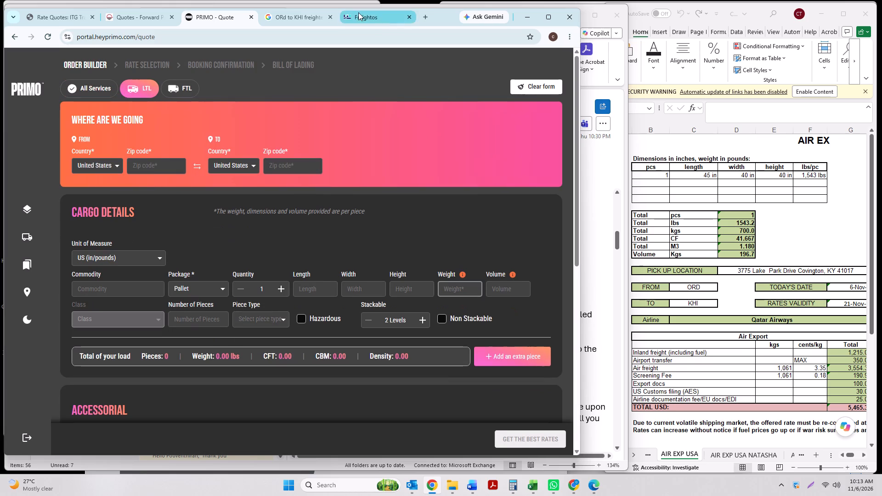
Search Google for "charlotte ramp rail address" in a new browser tab.
left_click(383, 17)
left_click(427, 19)
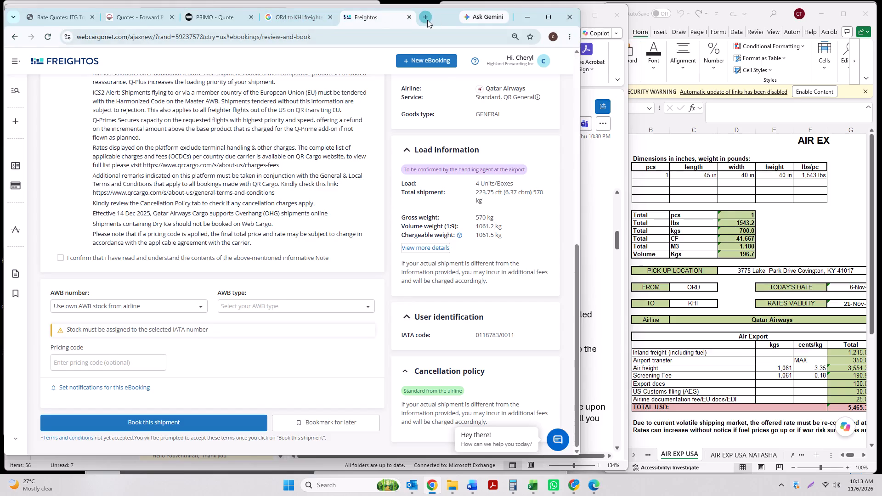
type("charlotte ramp rail address")
key("Return")
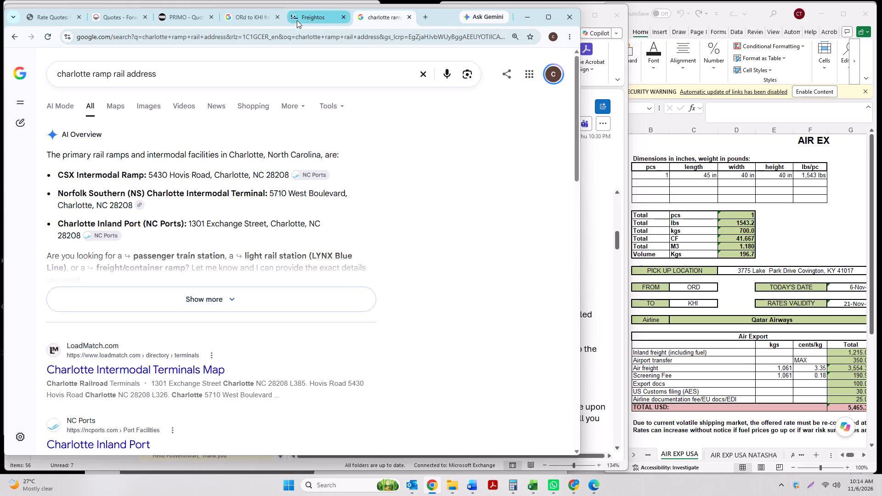
Enter 28208 as the origin zip code in the PRIMO LTL quote form.
left_click(173, 16)
left_click(148, 166)
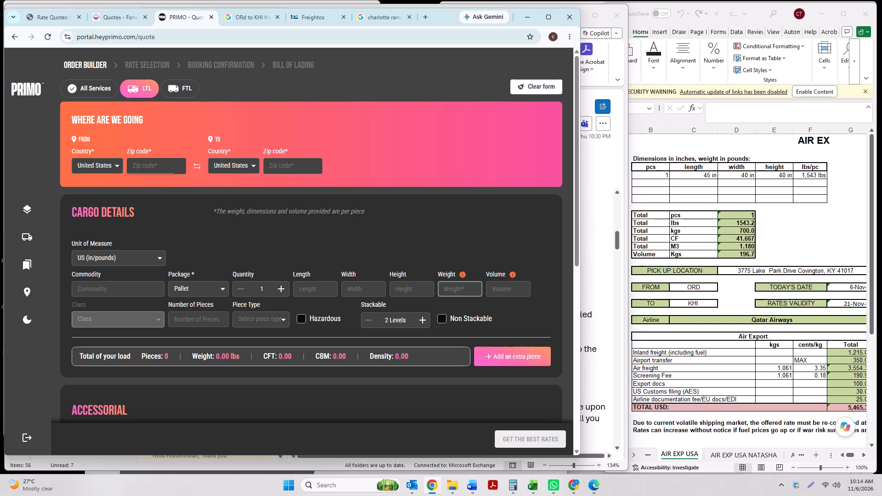
type("28208")
key("Tab")
key("Tab")
key("Tab")
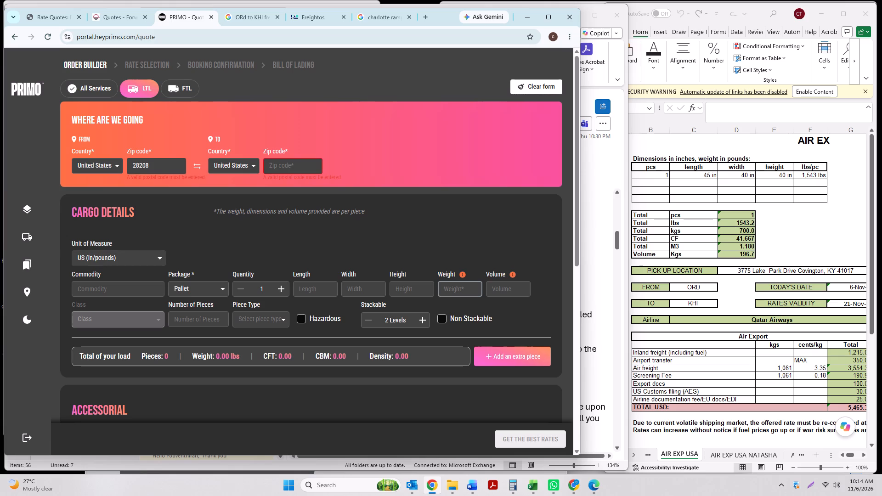
Set the destination zip code to 27215 and choose the BURLINGTON NC 27215 US suggestion.
left_click(297, 155)
left_click(295, 159)
key("ctrl+v")
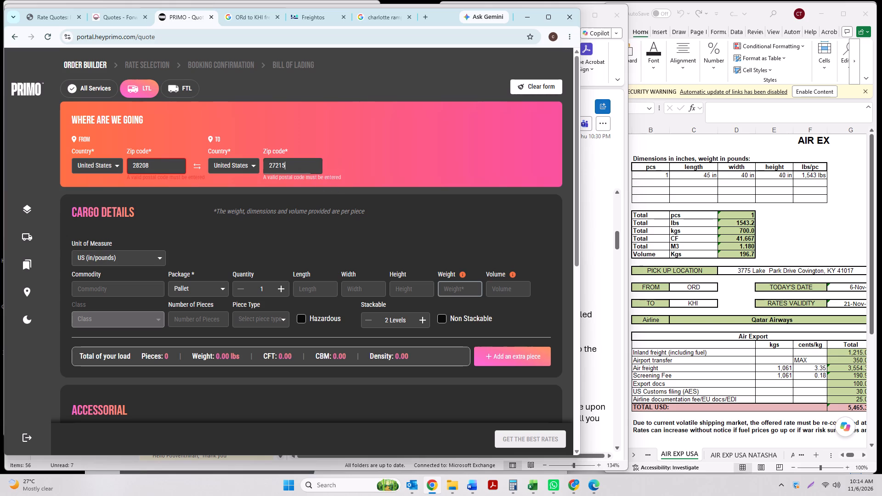
key("BackSpace")
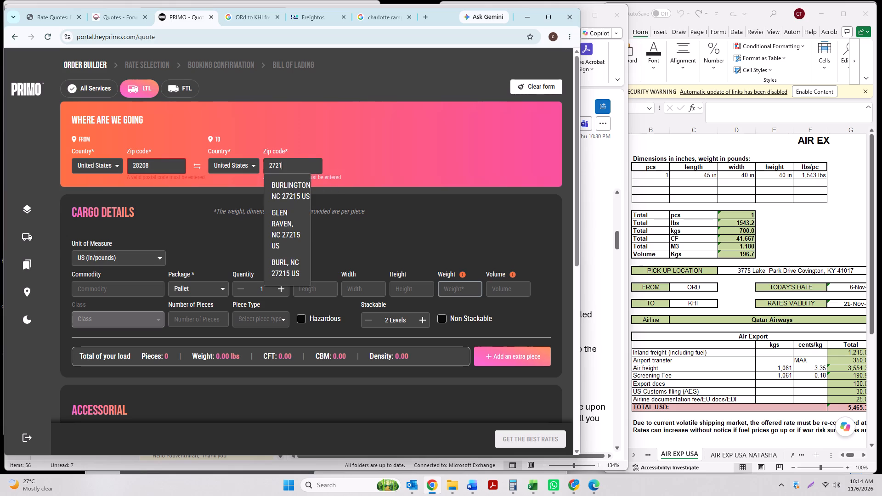
key("5")
left_click(284, 187)
left_click(284, 185)
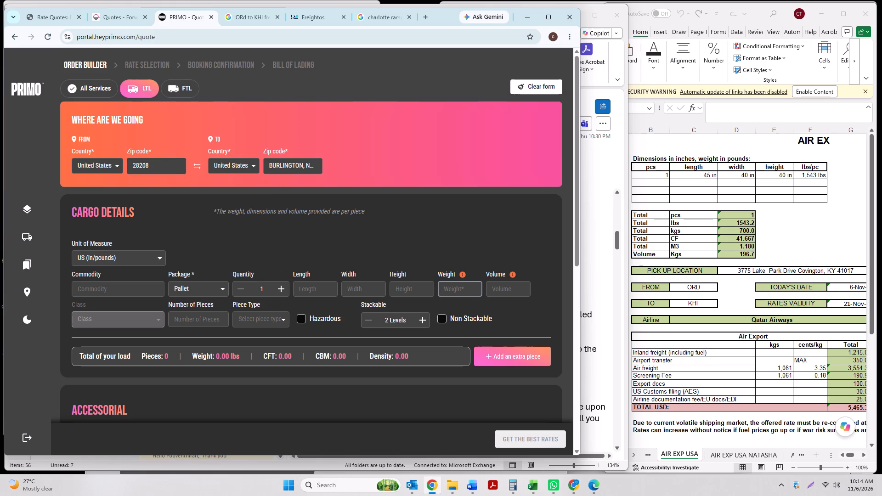
Re-enter the end of origin zip code 28208 and choose the CHARLOTTE NC suggestion as the origin.
left_click(169, 169)
key("BackSpace")
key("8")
left_click(158, 184)
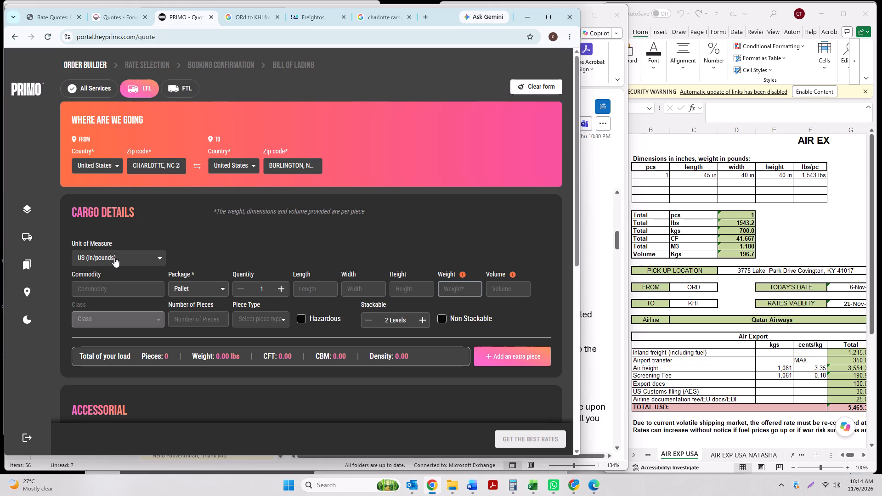
Choose US (in/pounds) as the unit of measure and enter "gen" as the cargo commodity.
left_click(114, 257)
left_click(114, 277)
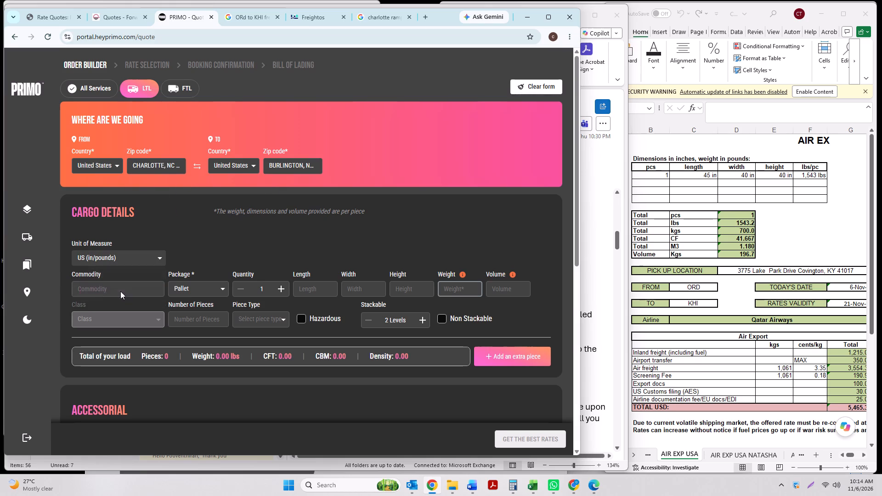
left_click(120, 291)
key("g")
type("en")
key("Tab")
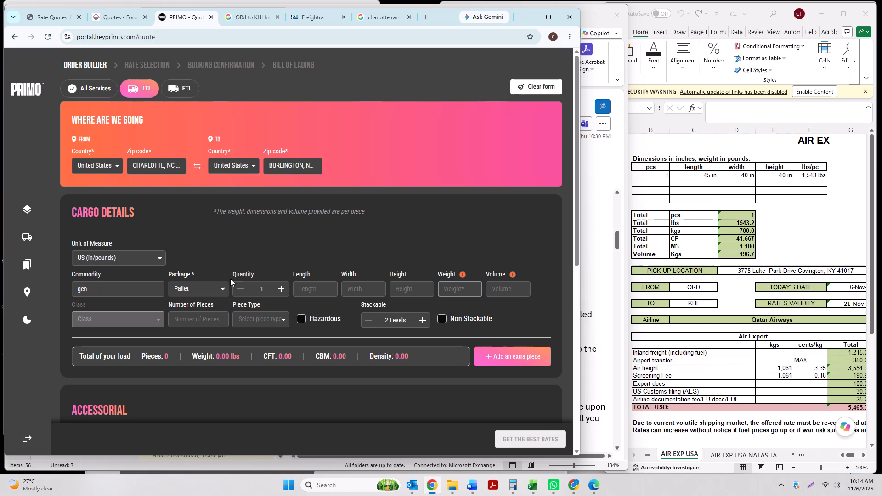
Enter the pallet's length 45, width 40 and height 40 inches, with a weight of 1544 pounds.
left_click(310, 286)
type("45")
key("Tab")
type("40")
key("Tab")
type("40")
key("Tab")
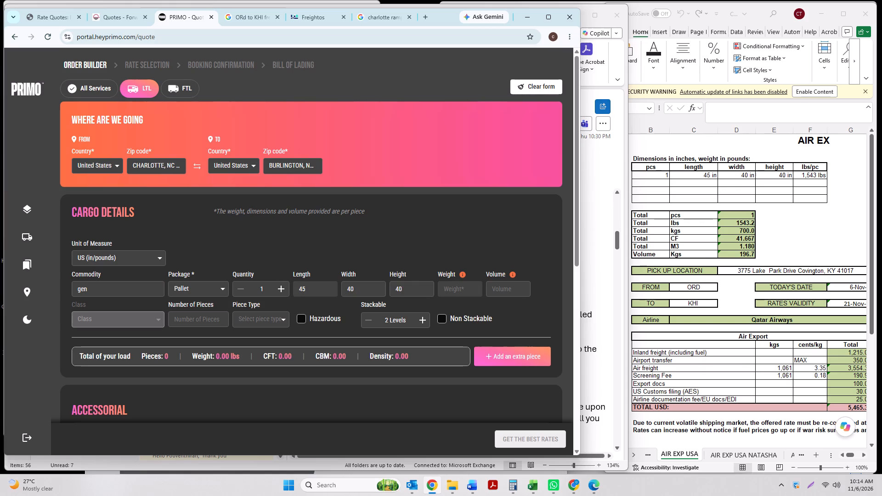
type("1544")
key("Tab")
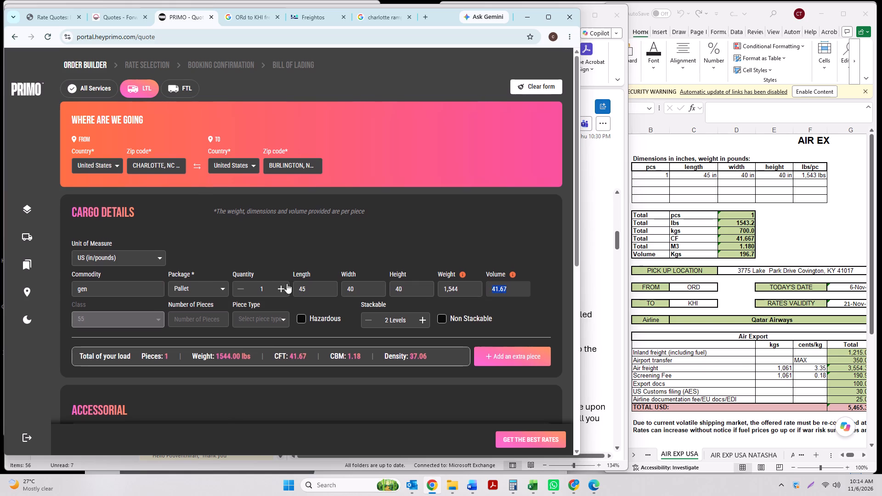
Request the best LTL rates for this shipment without adding any accessorials or insurance.
scroll(283, 296, "down", 5)
scroll(450, 334, "down", 4)
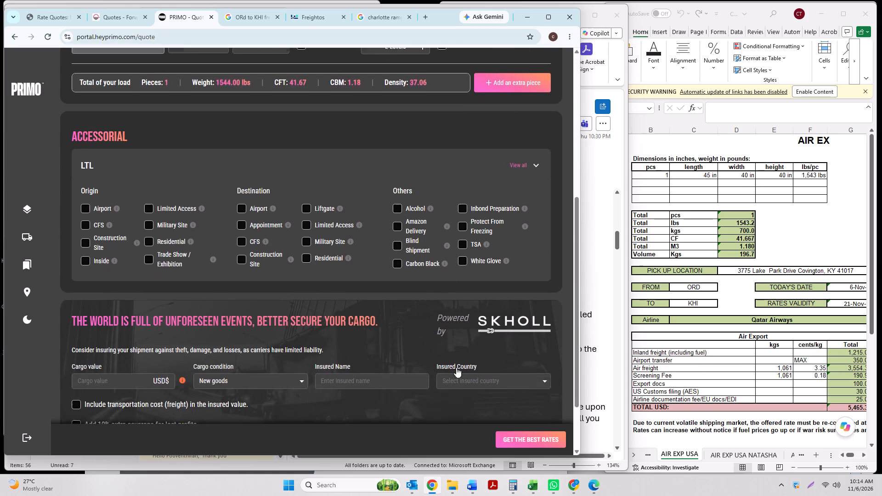
left_click(529, 451)
left_click(530, 445)
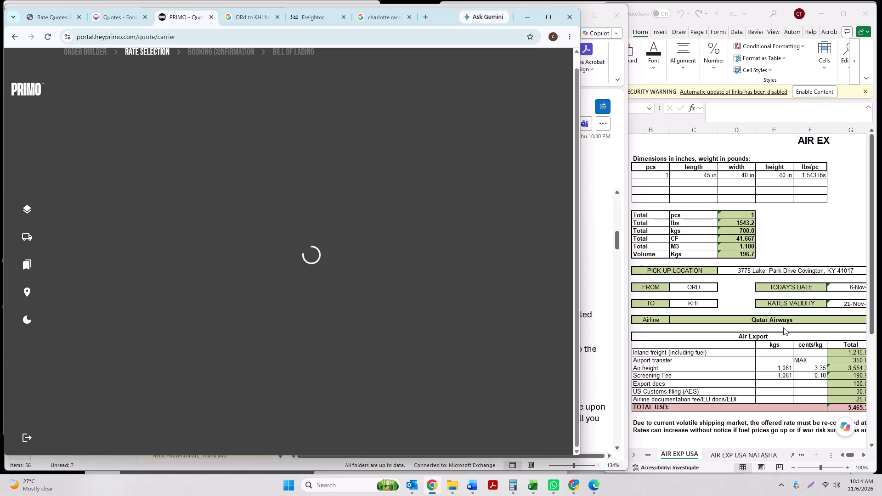
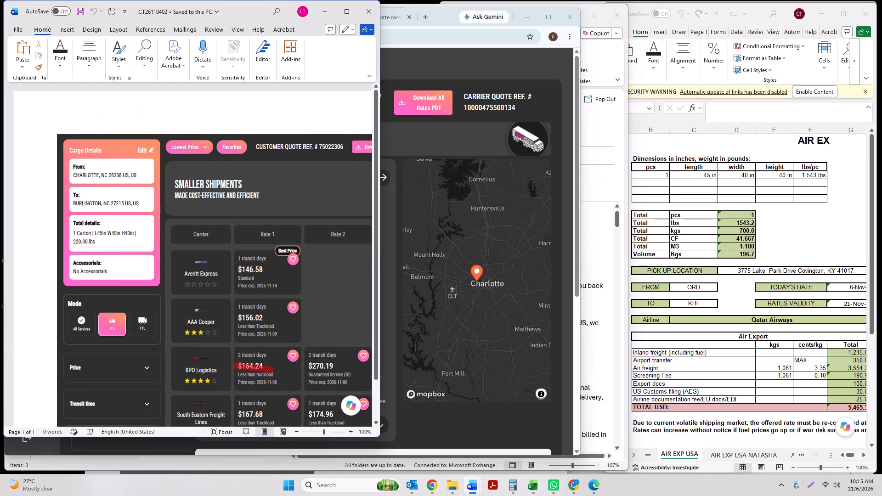
Review the saved Charlotte–Burlington LTL rate screenshot in the CT26110402 Word document and return to the PRIMO rate results in Chrome.
scroll(323, 344, "down", 3)
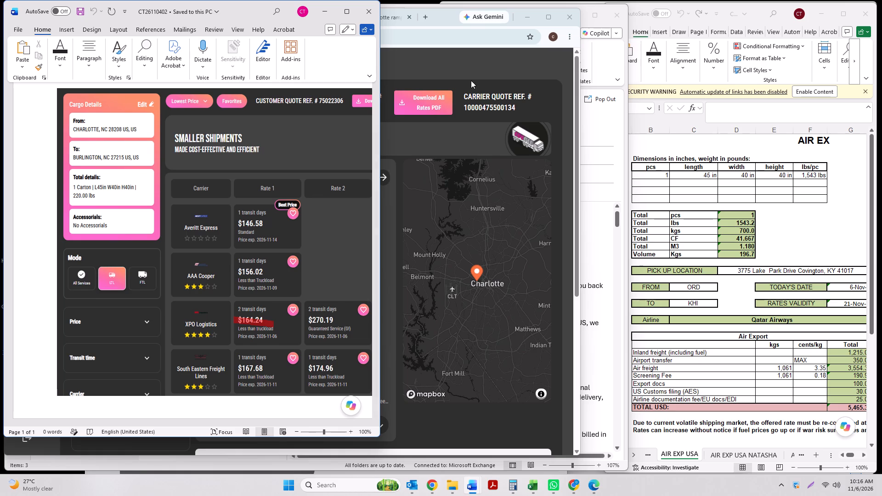
left_click(474, 63)
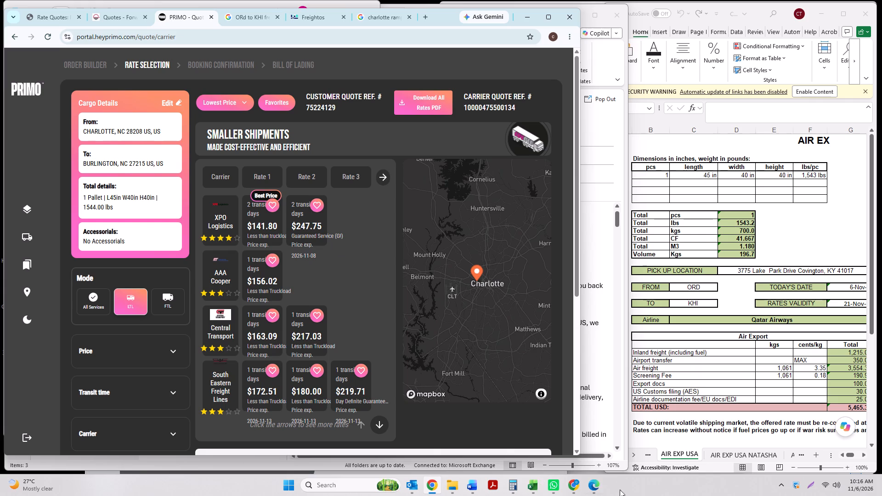
Start a Lightshot capture and frame the PRIMO rate selection page with its cargo details, carrier rates and map.
left_click(808, 486)
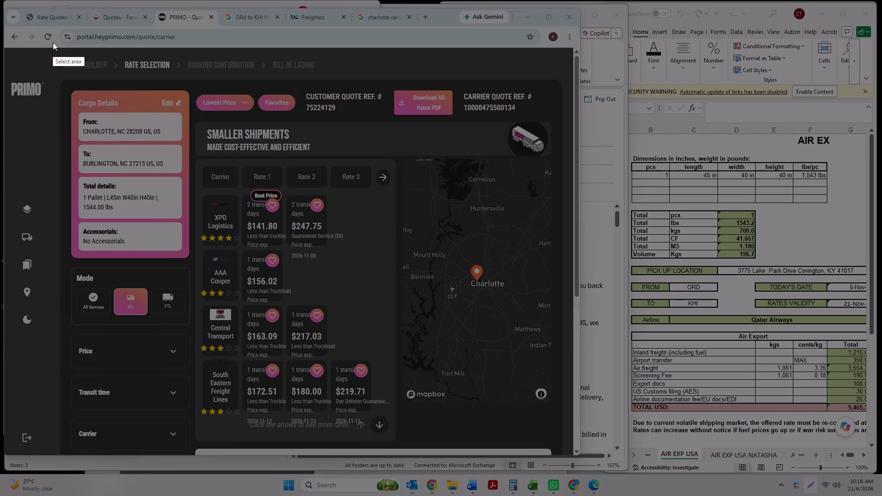
left_click_drag(4, 45, 583, 475)
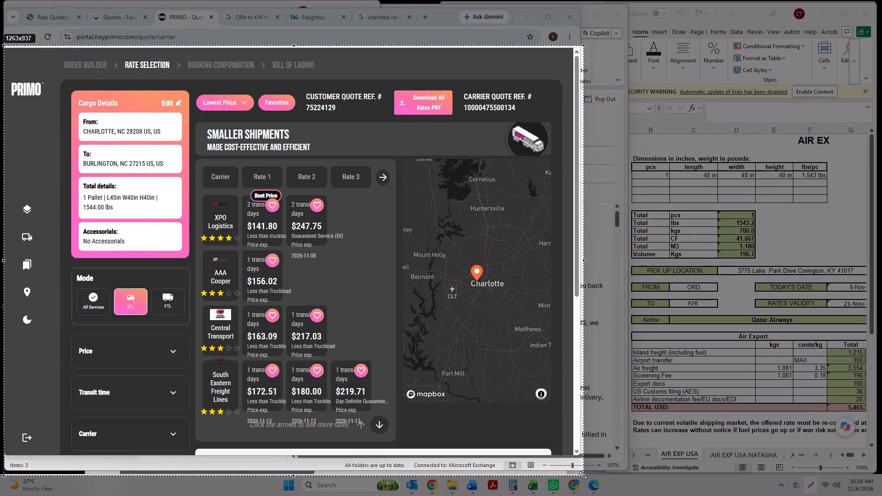
left_click_drag(583, 475, 581, 462)
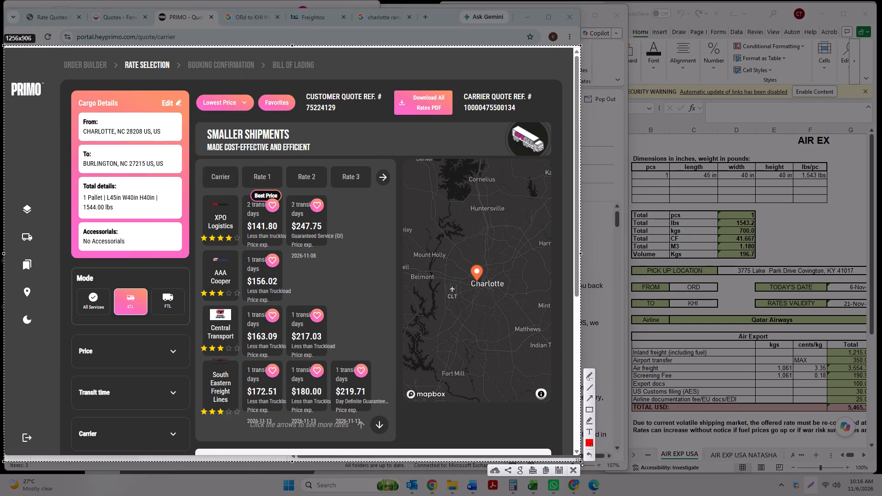
Highlight South Eastern Freight Lines' $219.71 rate in yellow on the capture and copy the screenshot.
left_click(590, 418)
left_click_drag(369, 392, 352, 394)
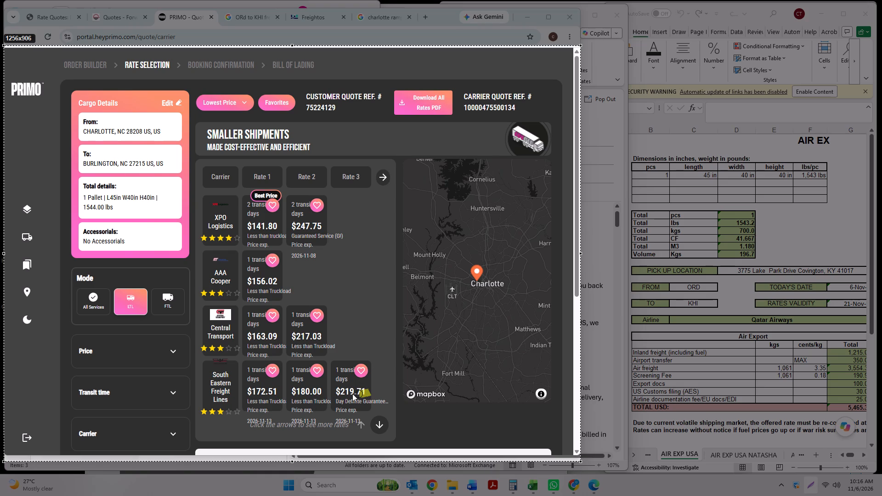
left_click_drag(352, 394, 334, 393)
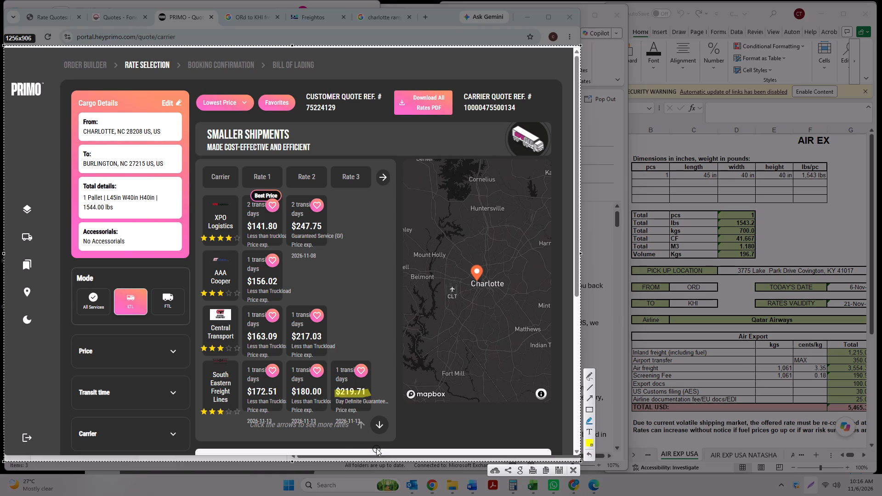
key("ctrl+c")
Switch to the CT26110402 Word document and replace its old PRIMO rate screenshot with the copied one.
left_click(520, 15)
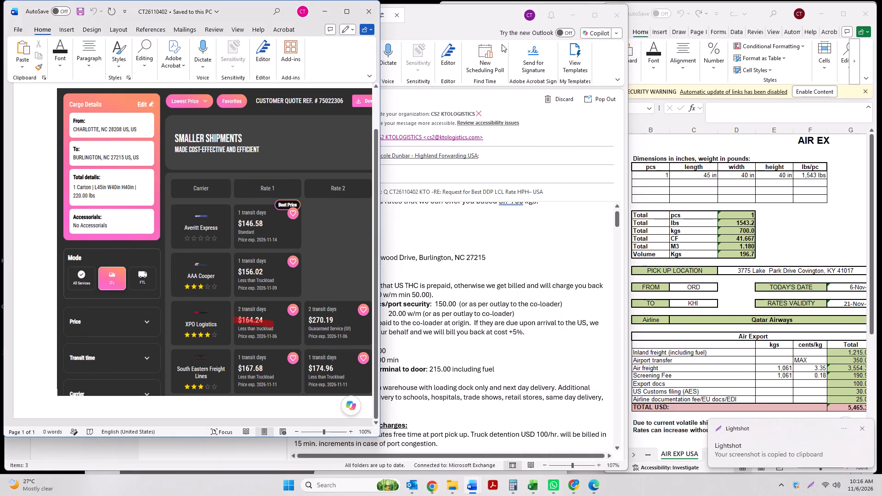
left_click_drag(282, 262, 281, 257)
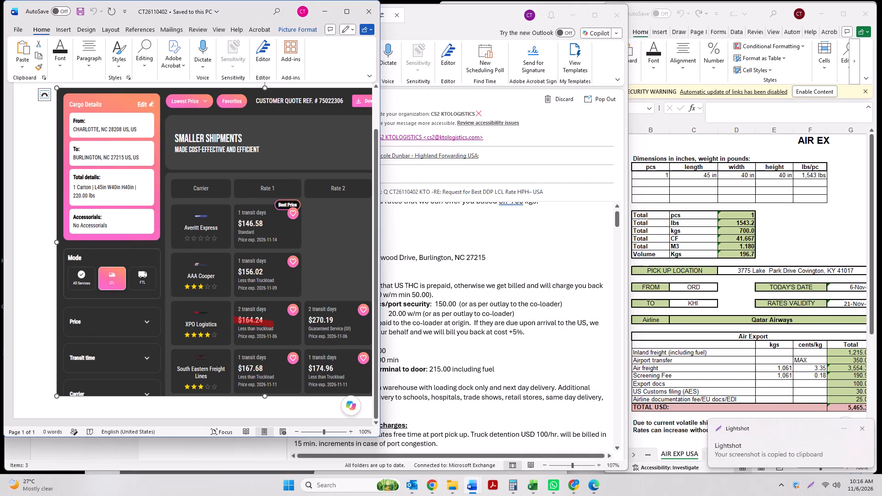
key("Delete")
key("ctrl+v")
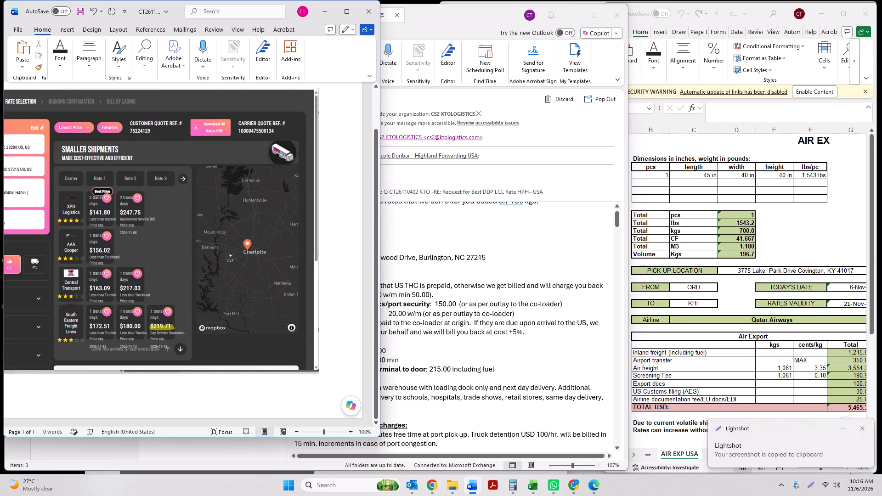
Switch to Calculator and add a 30% markup to the rounded South Eastern Freight Lines rate of 220.
left_click(513, 479)
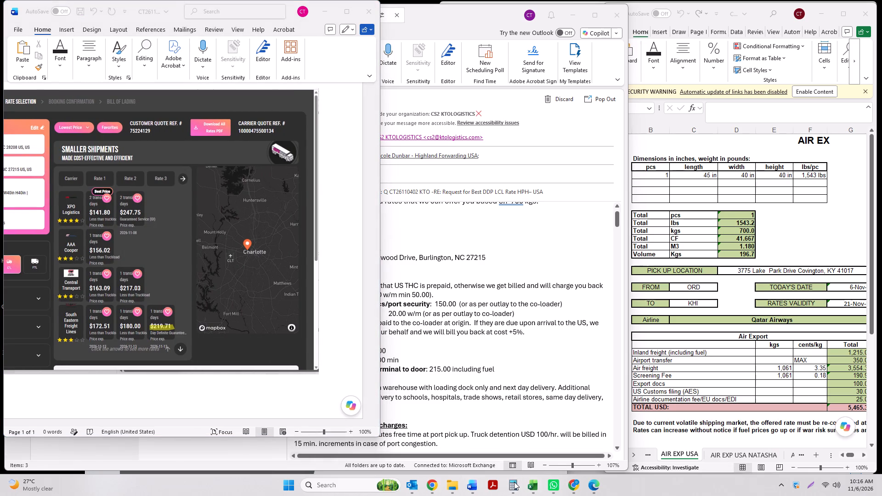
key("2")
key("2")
left_click(514, 479)
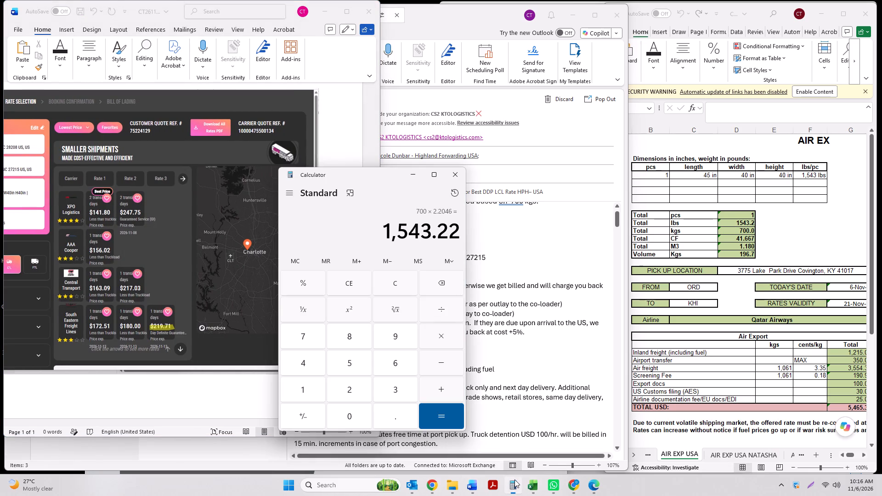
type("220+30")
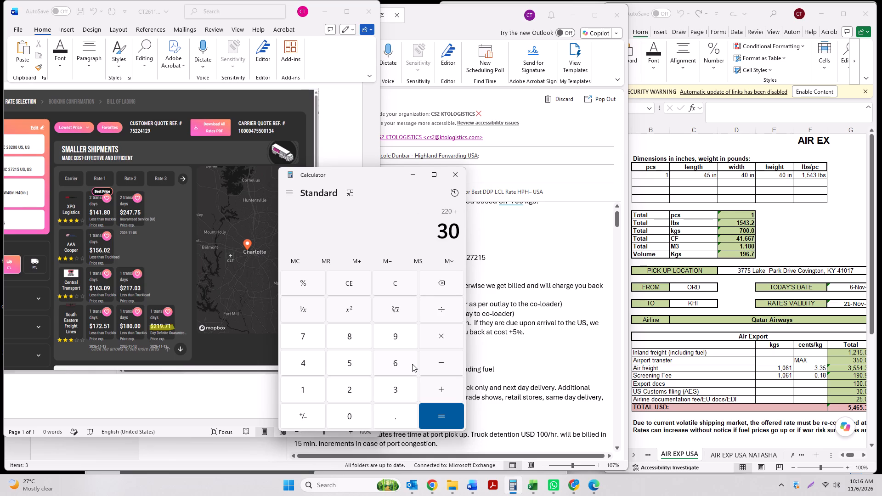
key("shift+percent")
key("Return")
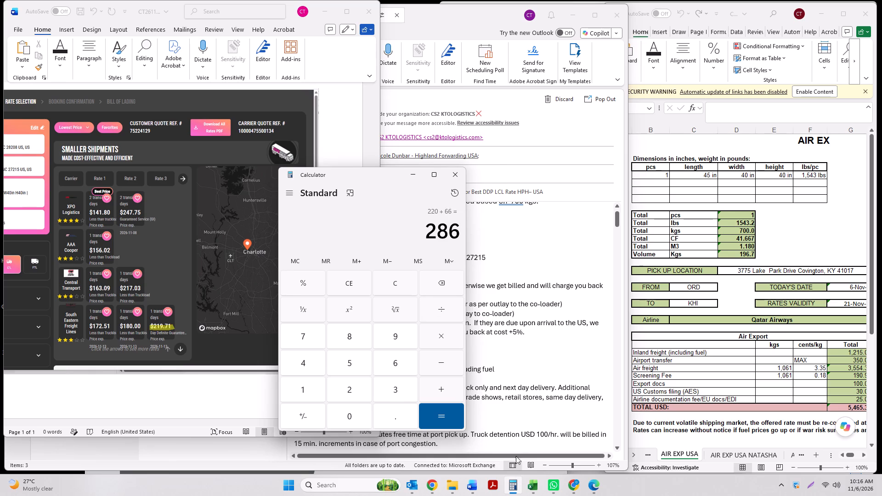
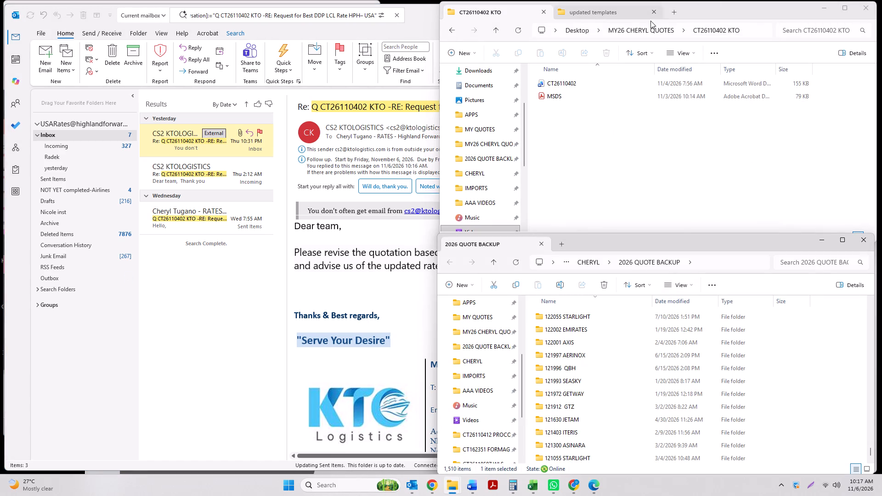
Transfer the CT26110402 KTO folder from MY26 CHERYL QUOTES into the 2026 QUOTE BACKUP folder.
scroll(613, 264, "down", 4)
scroll(622, 365, "up", 6)
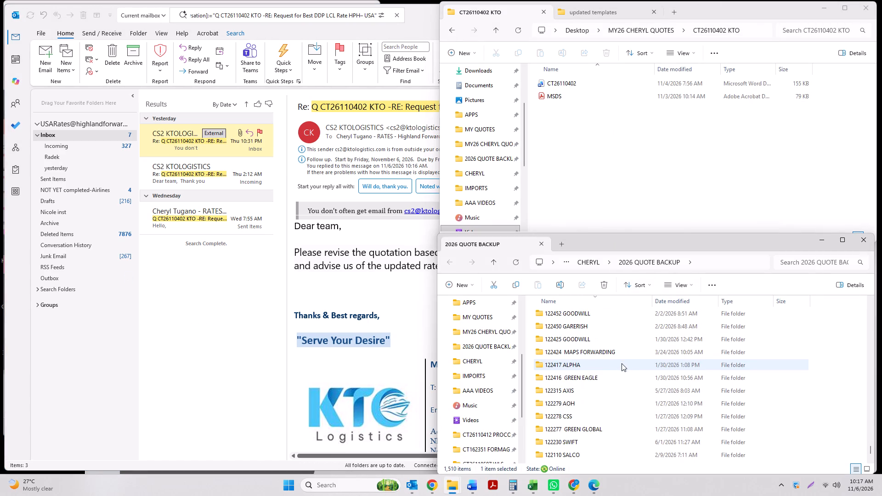
scroll(620, 367, "up", 20)
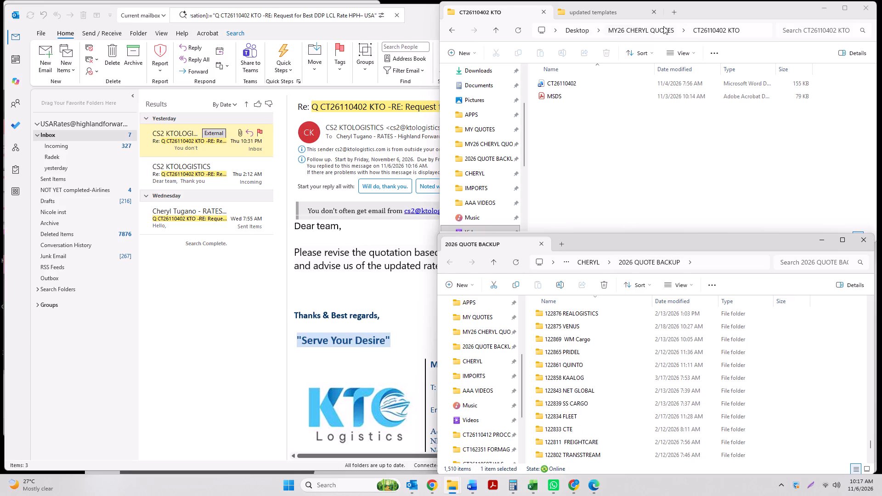
left_click(641, 27)
left_click_drag(622, 221, 763, 264)
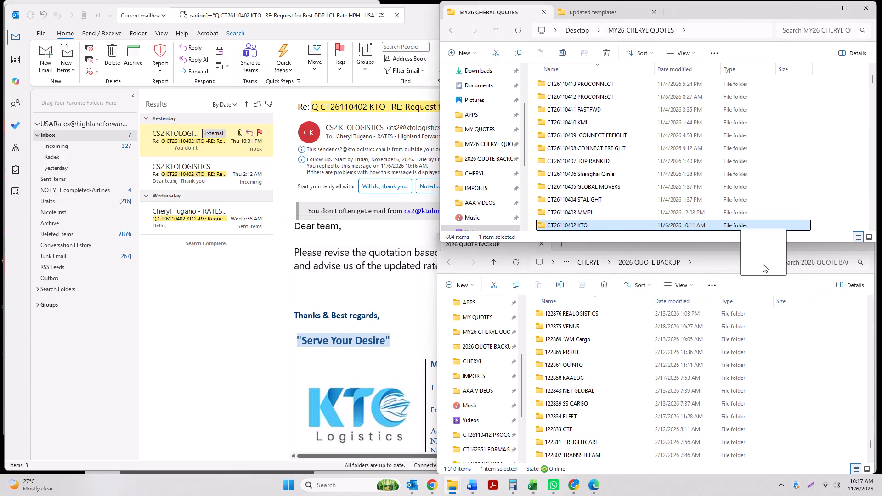